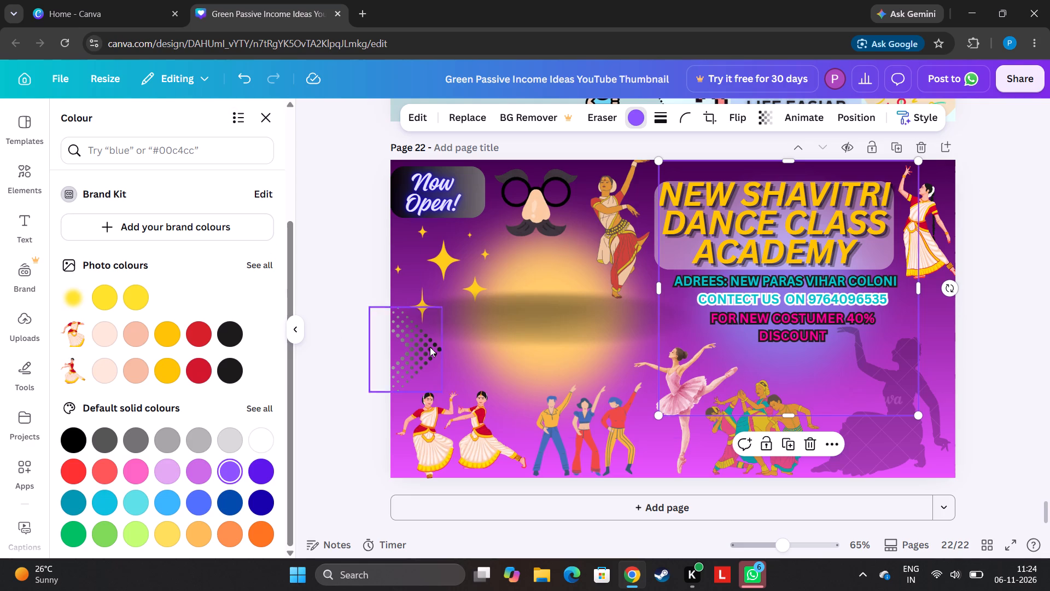
Duplicate the orange glow on page 22 and place the copy over the glasses-and-moustache face at the page's upper edge.
click(531, 281)
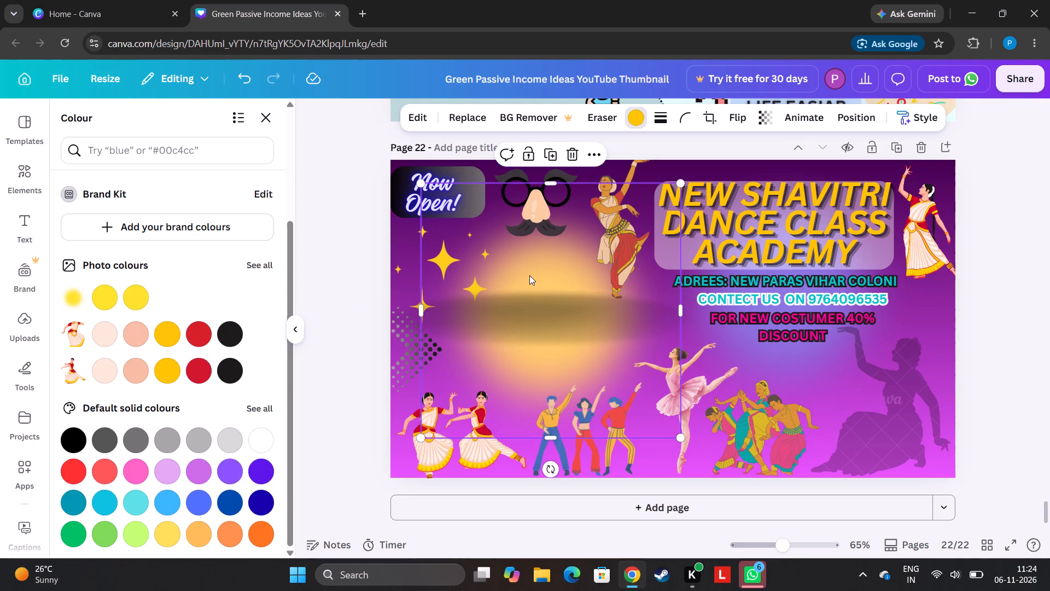
click(553, 149)
drag(563, 370, 553, 250)
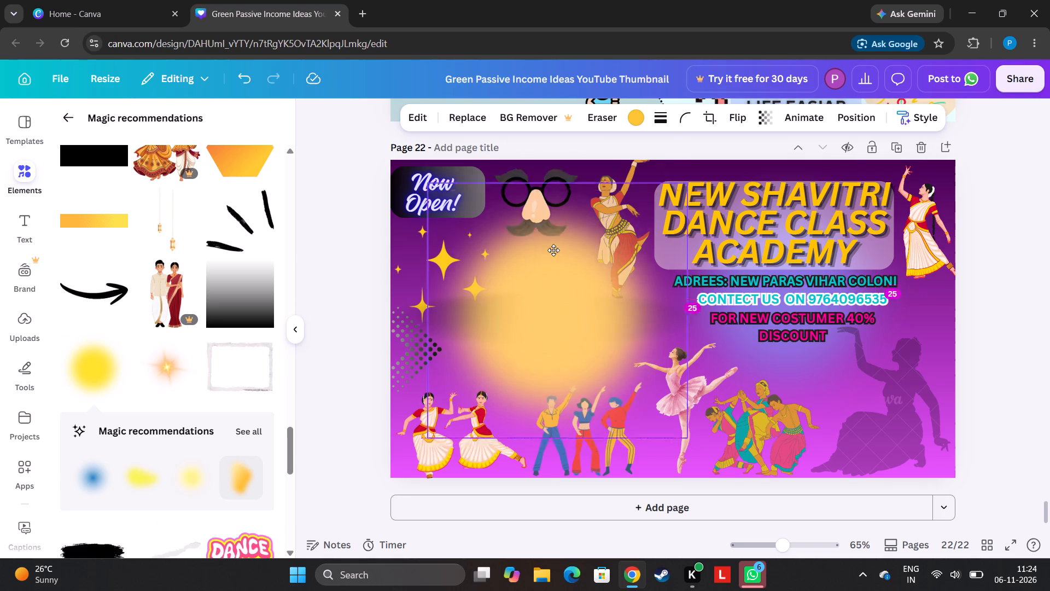
drag(553, 250, 550, 216)
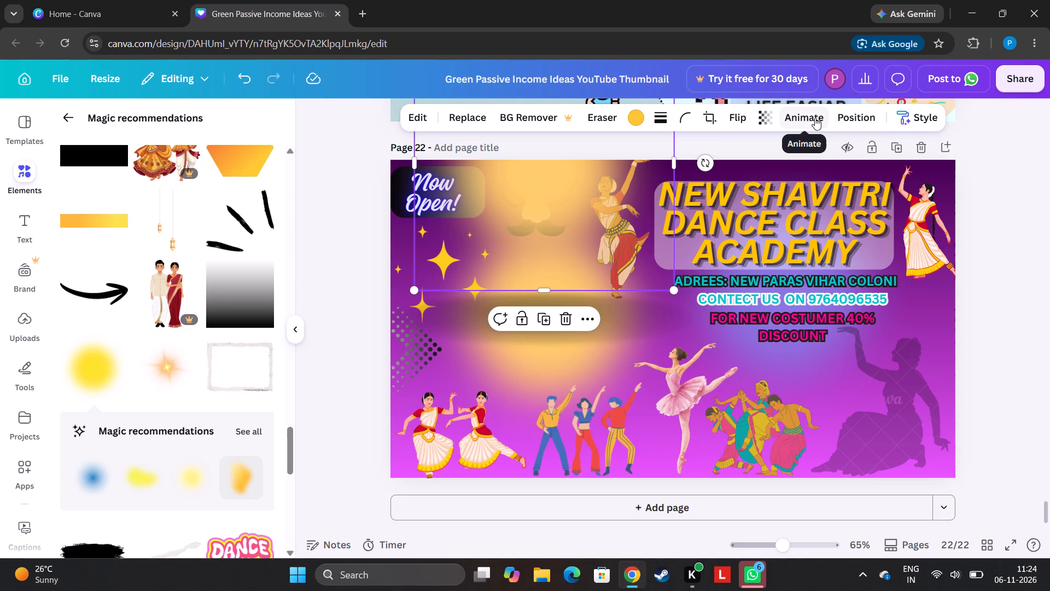
Move the duplicated glow down the layer order, behind the dancers and the moustache face and just above the purple glow.
click(848, 125)
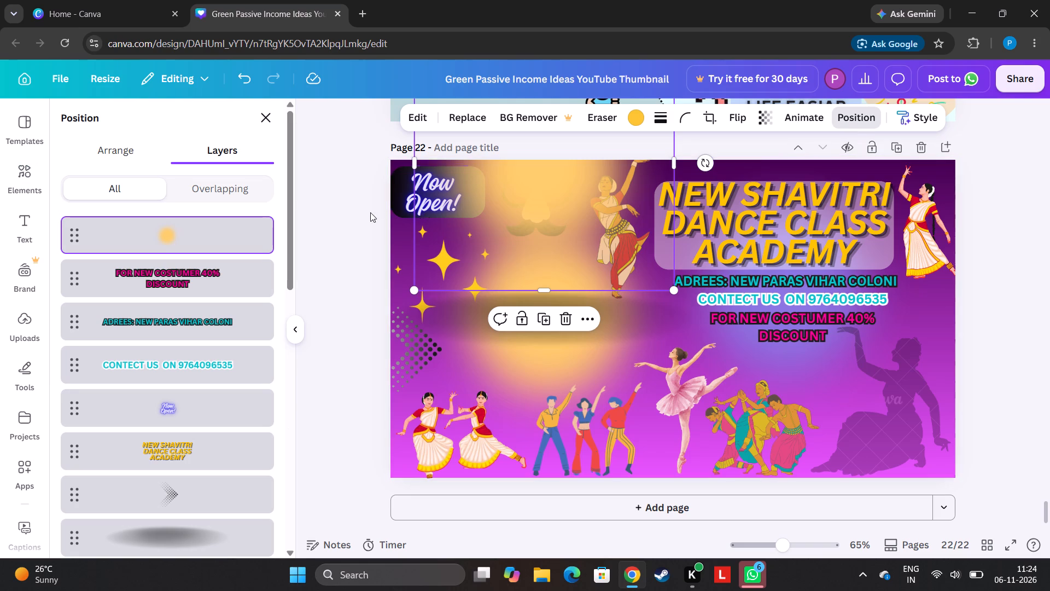
drag(191, 217, 158, 541)
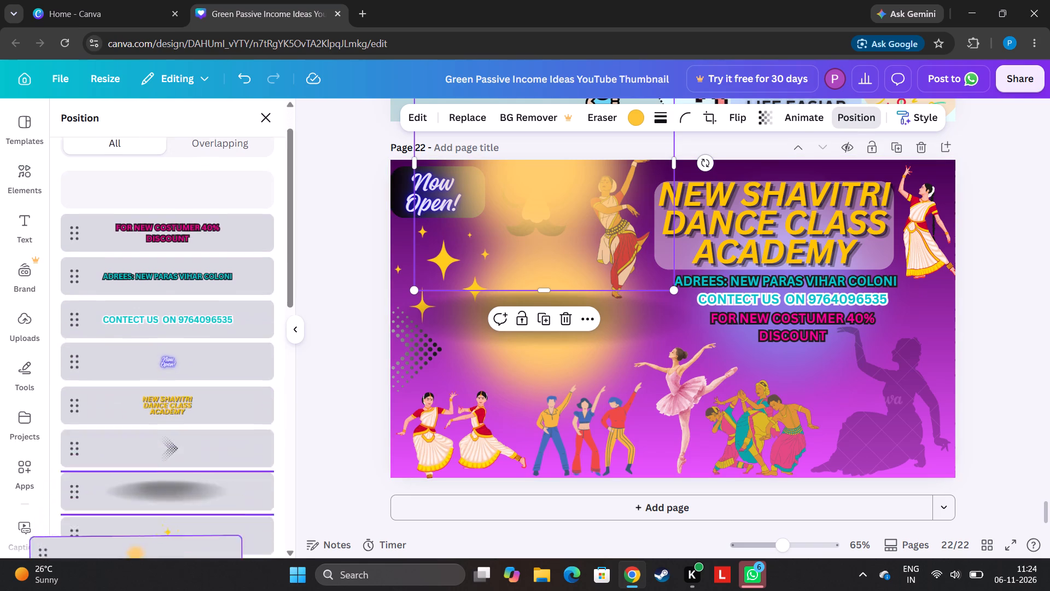
drag(158, 541, 227, 544)
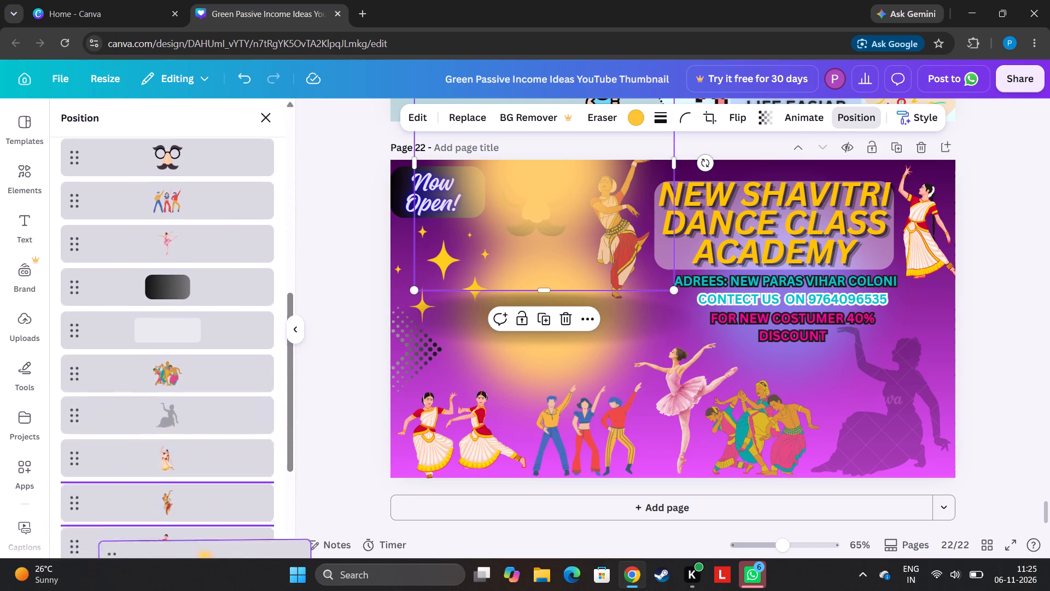
drag(227, 544, 266, 436)
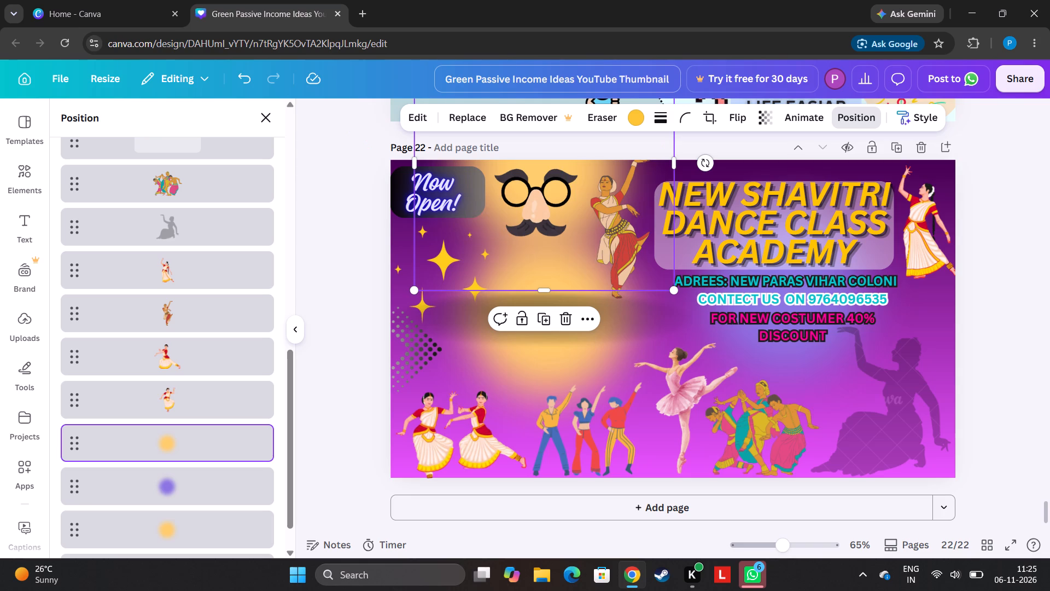
Recolour the duplicated glow light blue using one of the design's existing colours.
click(633, 111)
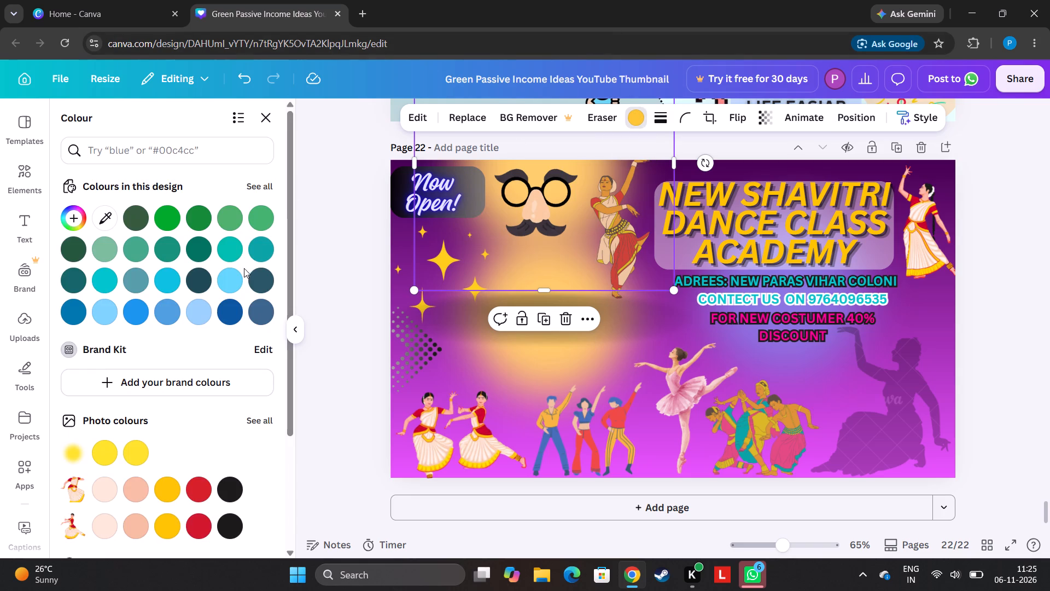
click(234, 285)
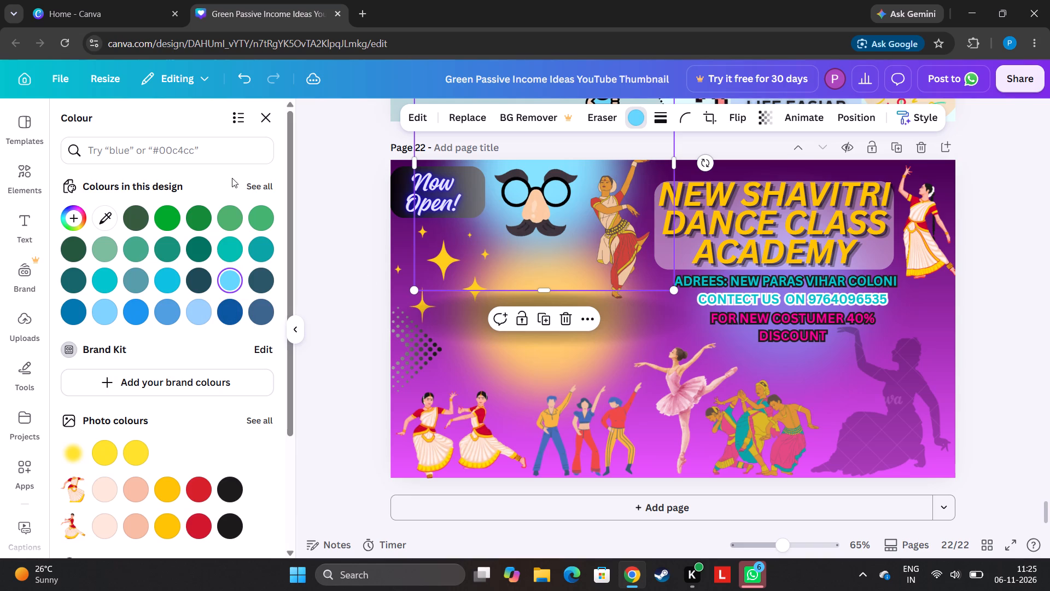
click(261, 133)
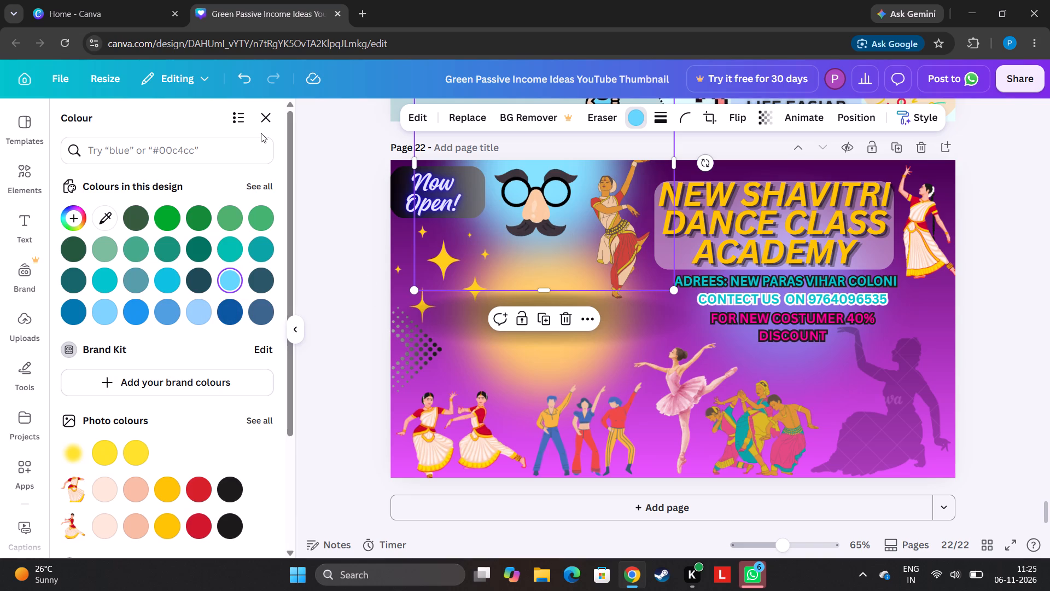
click(265, 121)
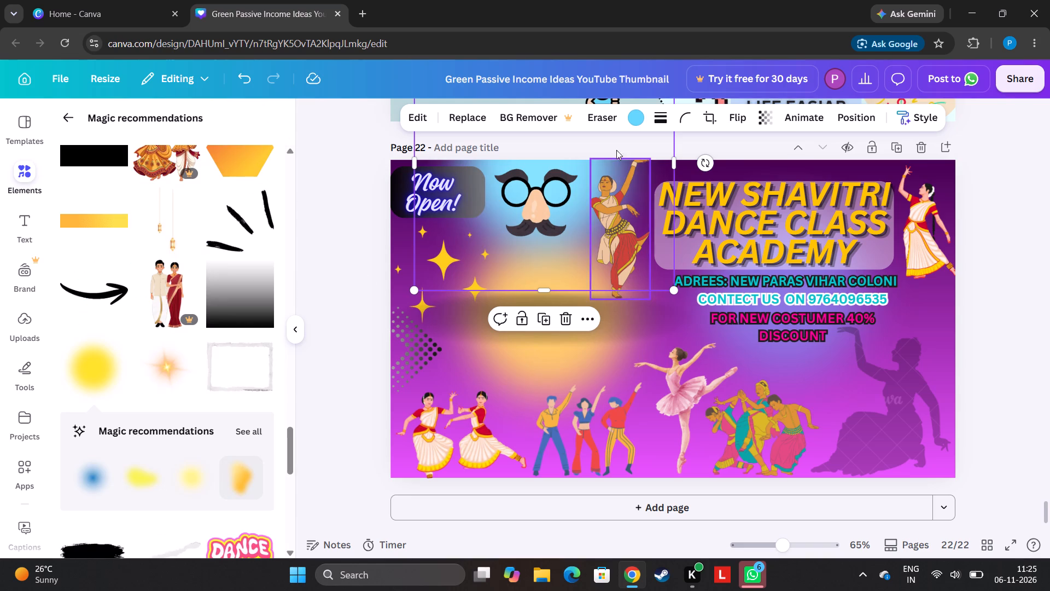
Set the light blue glow's transparency to 83.
click(763, 117)
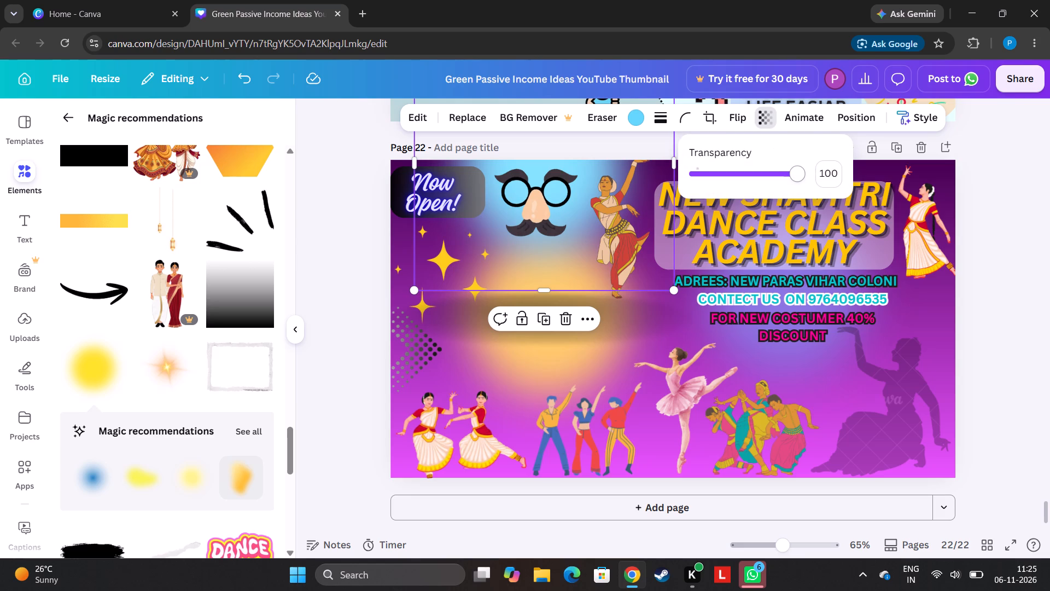
drag(799, 175, 781, 176)
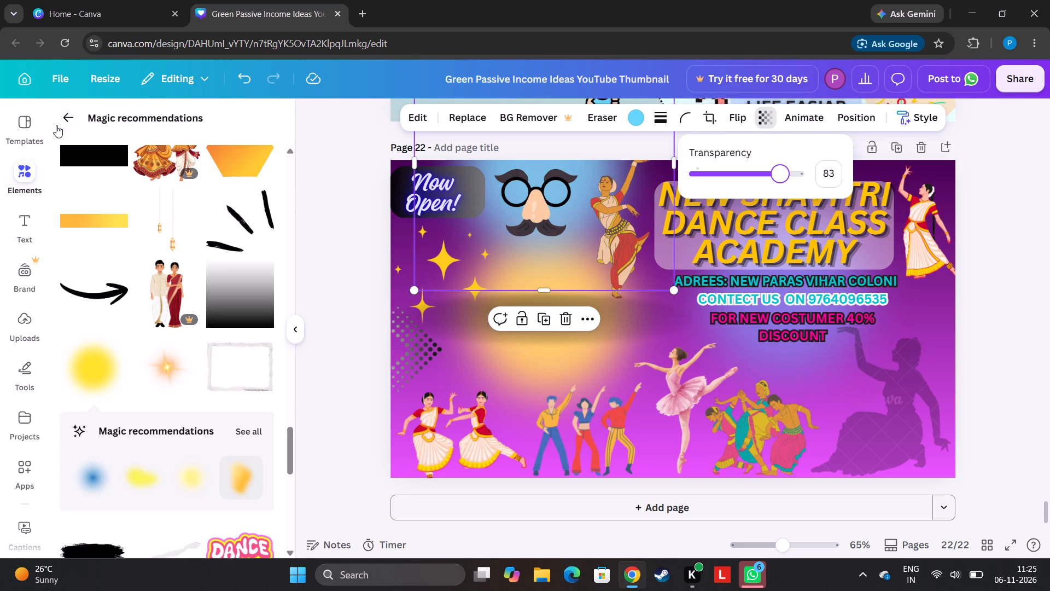
click(62, 120)
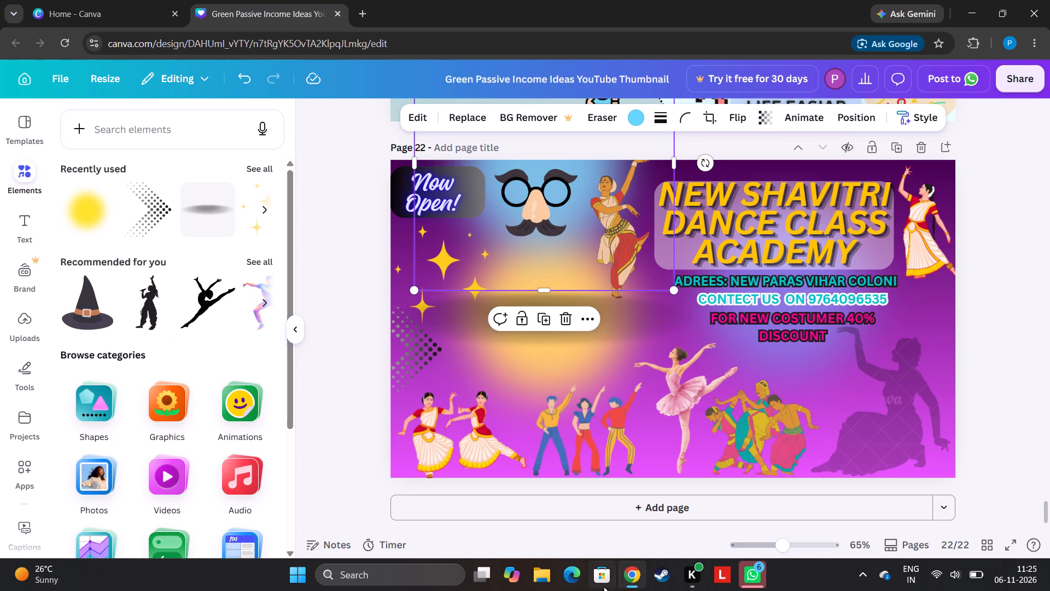
Add a new page after page 22 and give it a solid Vividcyan #09a3a5 background.
click(612, 504)
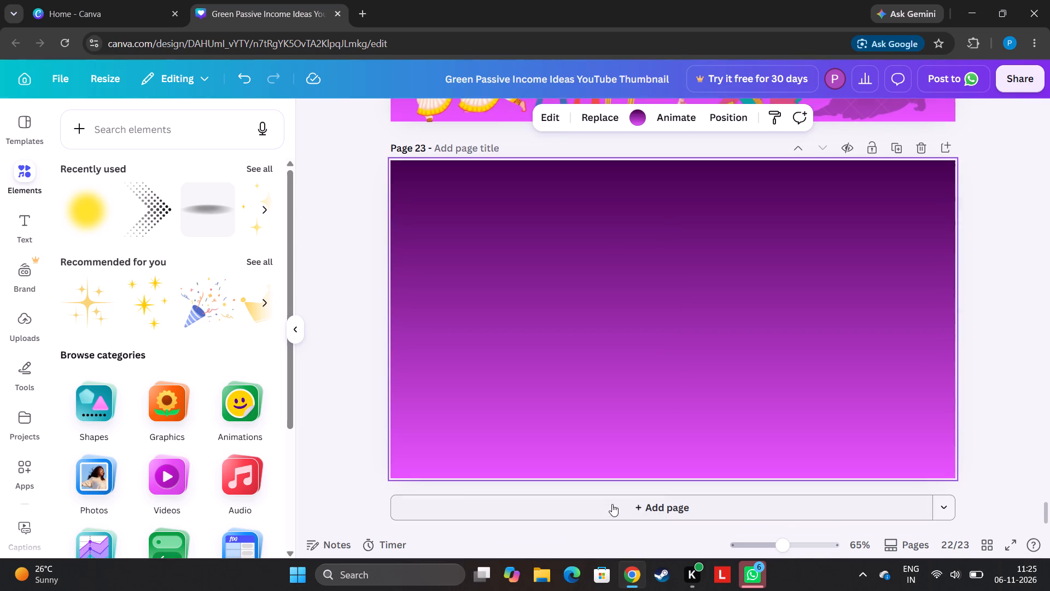
click(692, 337)
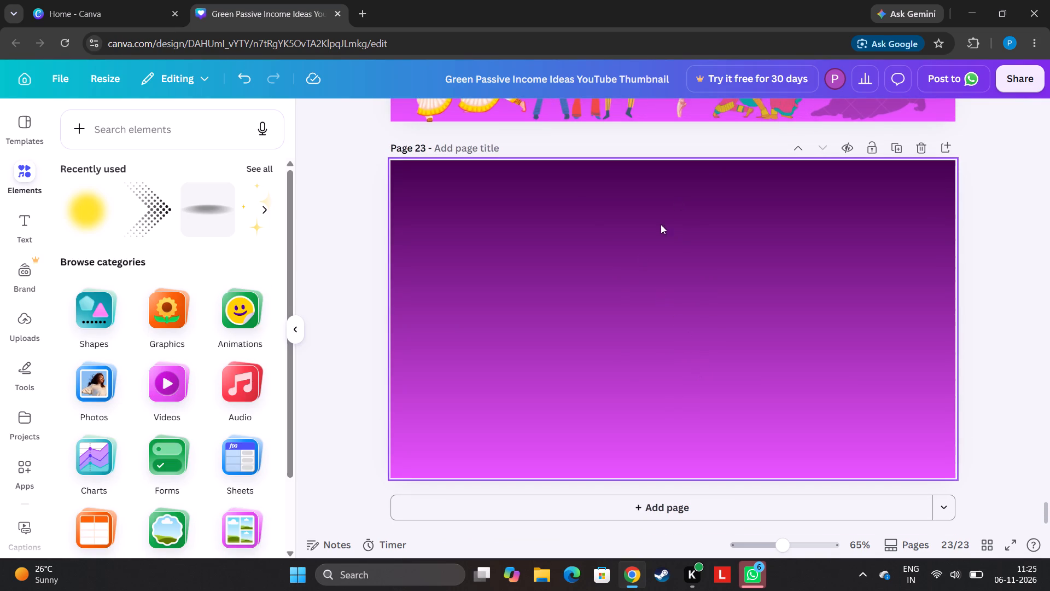
click(622, 285)
click(657, 111)
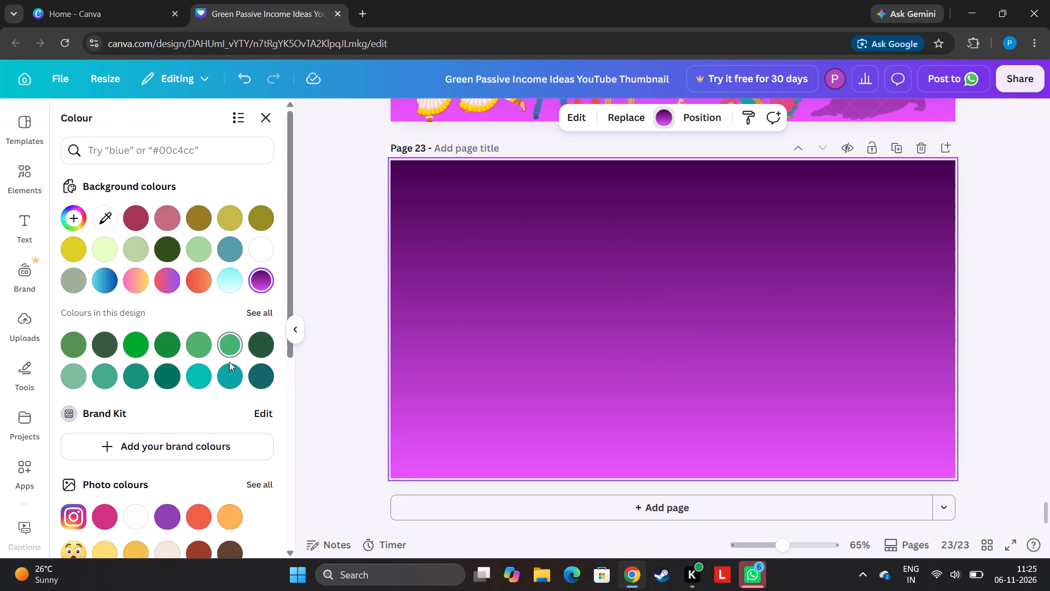
click(227, 383)
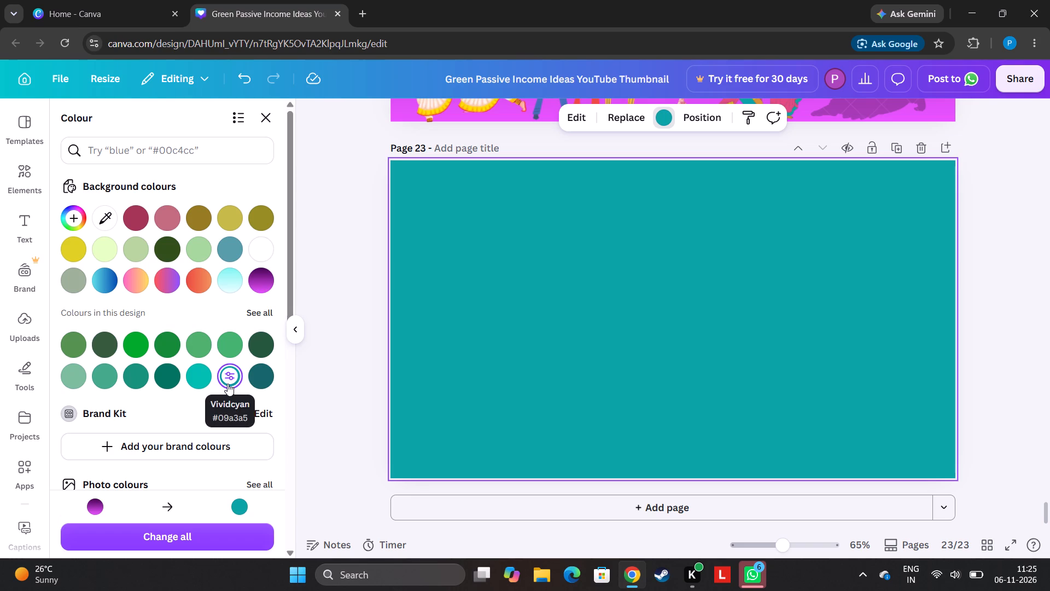
drag(292, 293, 284, 453)
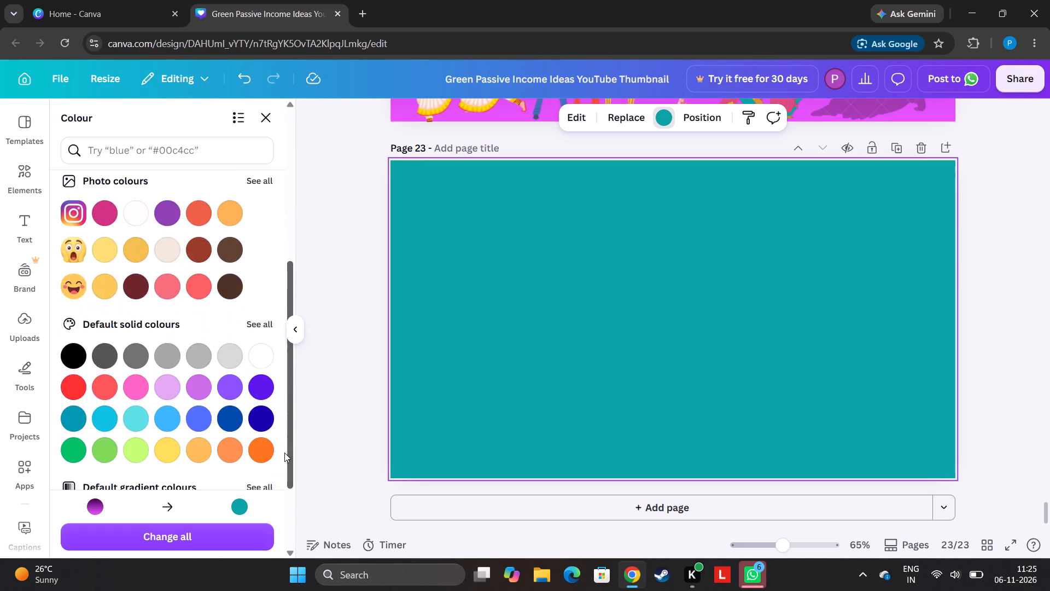
drag(284, 453, 323, 224)
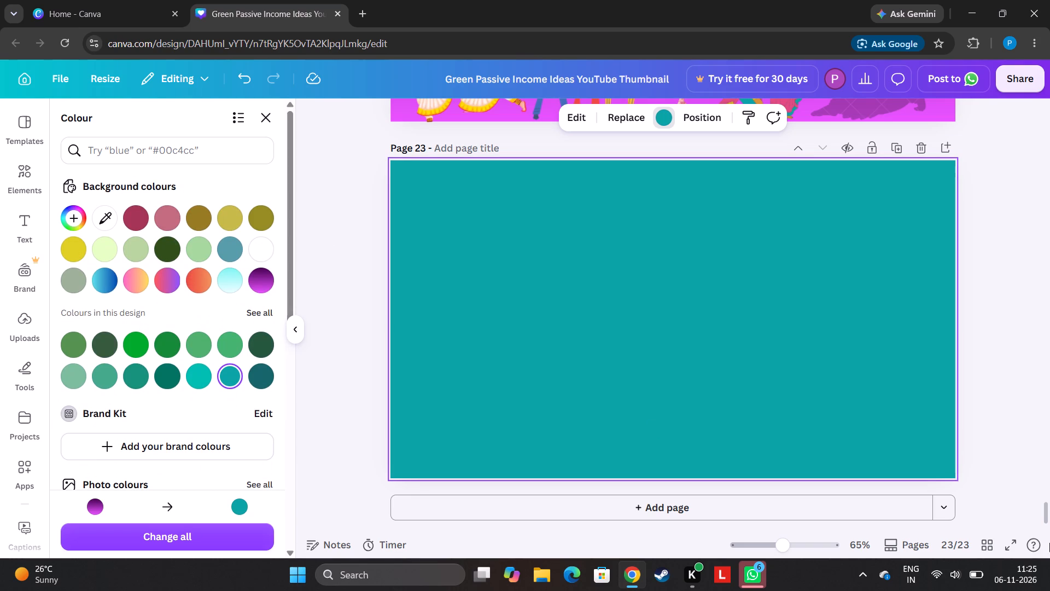
Review the earlier thumbnails on pages 18 to 22, and return to the blank page 23.
drag(1047, 506, 1048, 466)
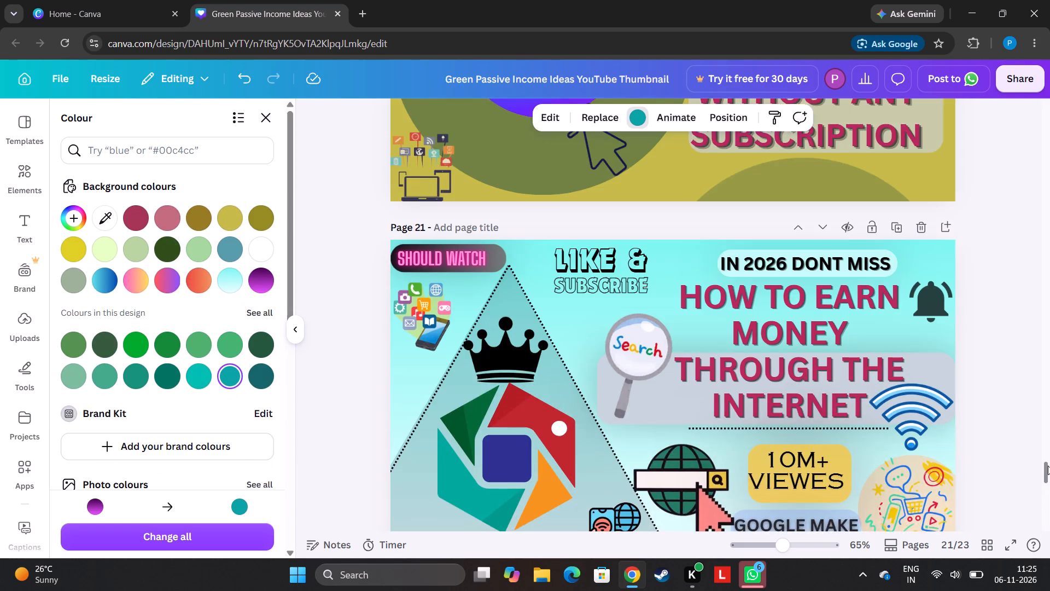
drag(1048, 466, 1037, 479)
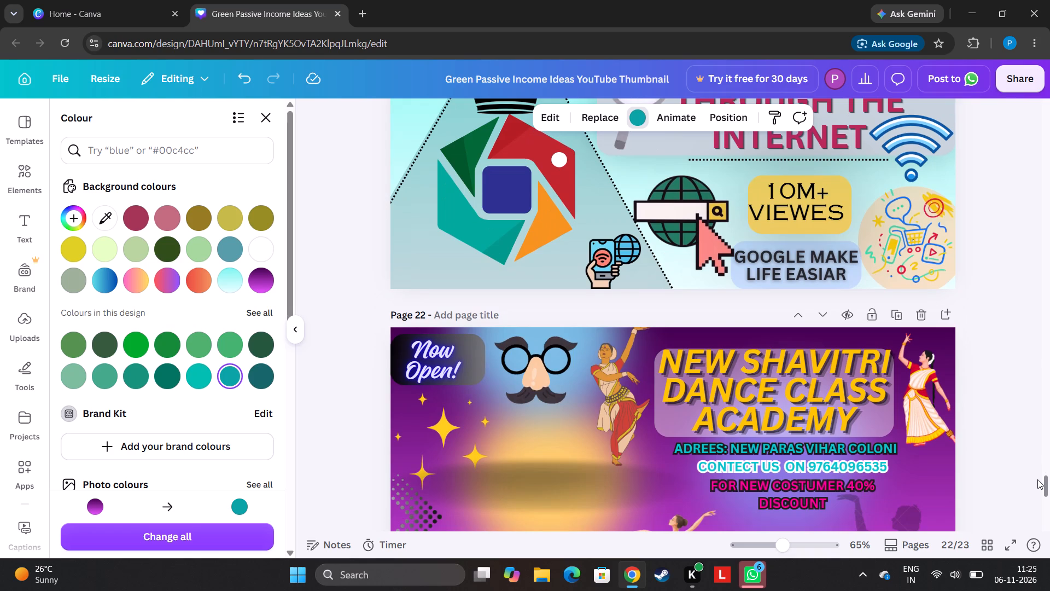
drag(1037, 479, 1037, 479)
drag(1048, 488, 1044, 497)
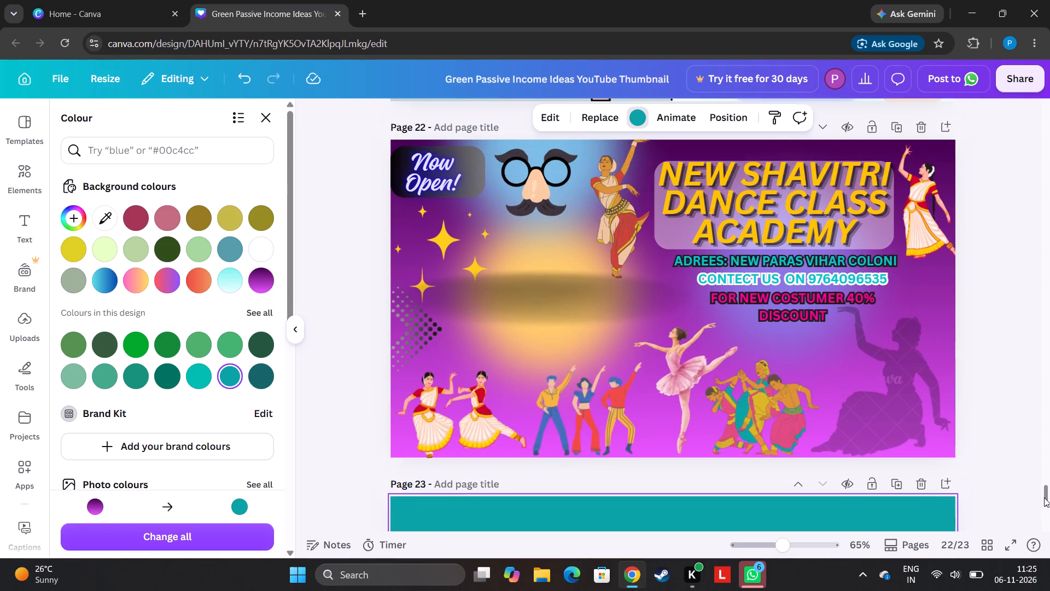
drag(1044, 497, 1037, 476)
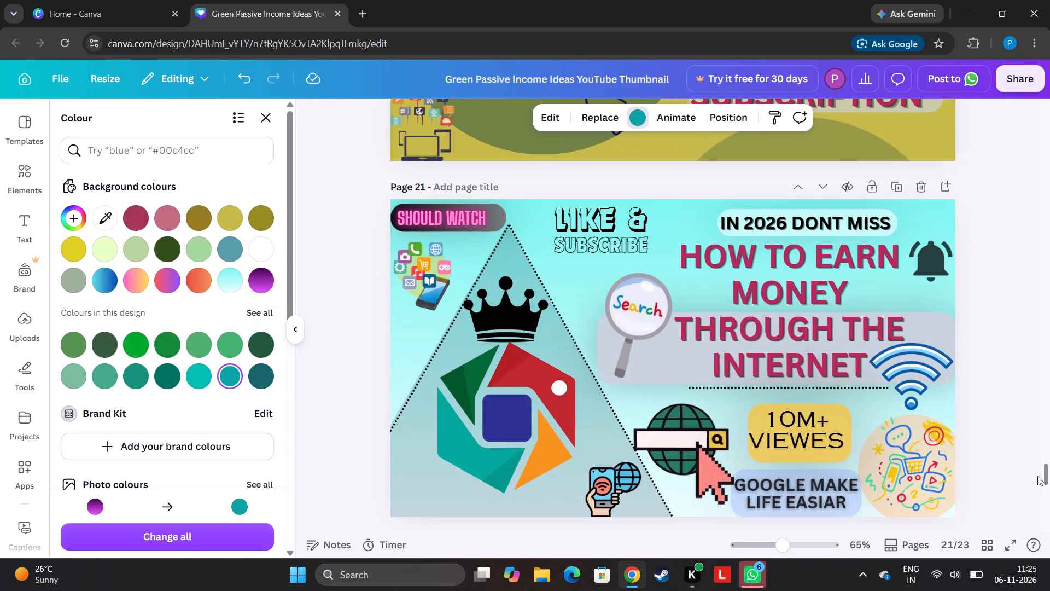
drag(1037, 476, 1041, 457)
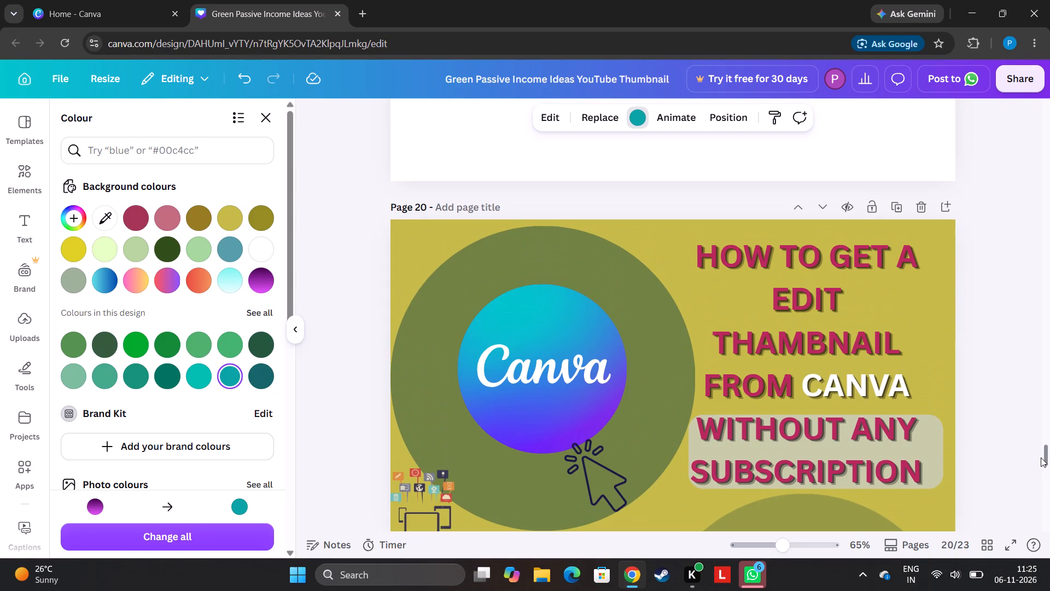
drag(1041, 457, 1044, 480)
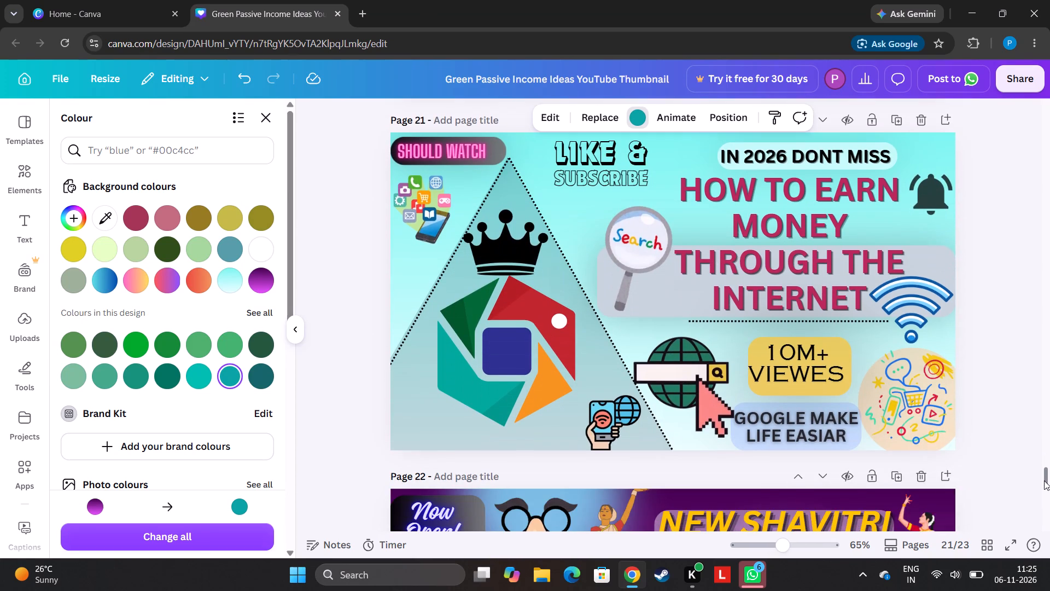
drag(1044, 480, 1040, 457)
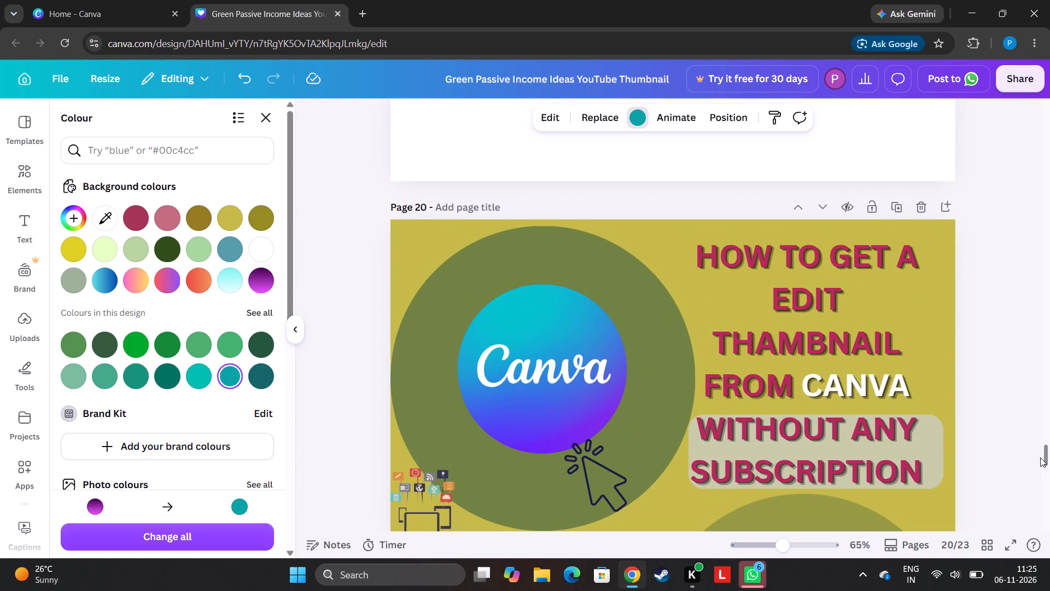
drag(1040, 457, 1031, 466)
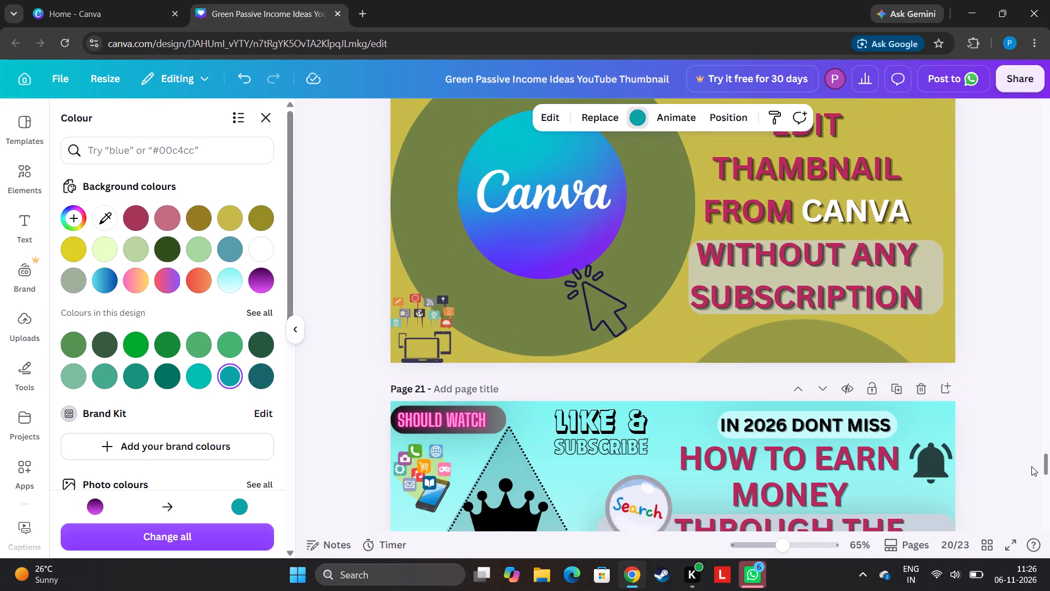
drag(1031, 466, 1030, 443)
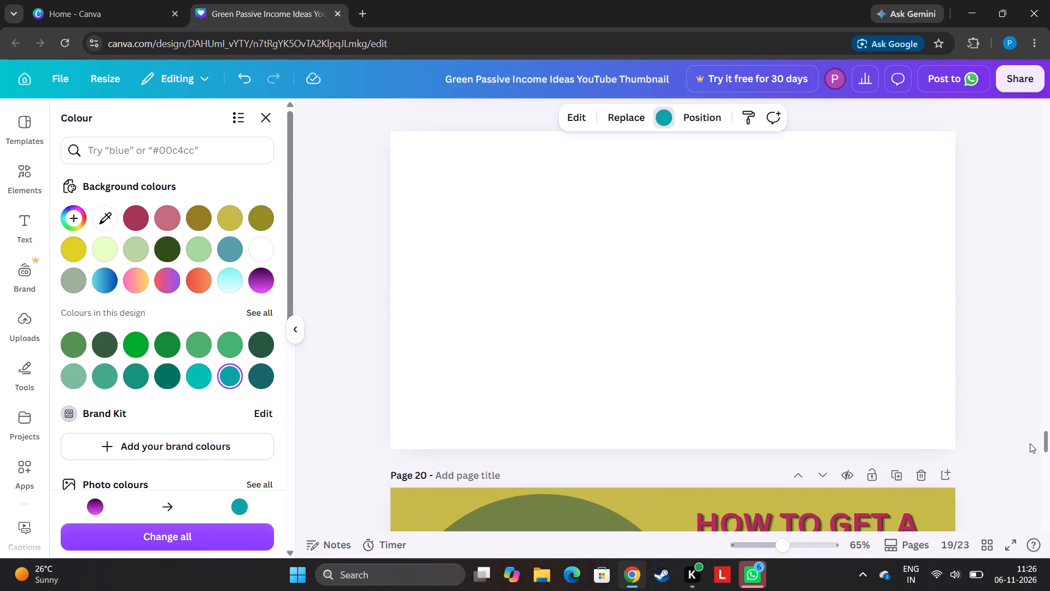
drag(1030, 443, 1020, 449)
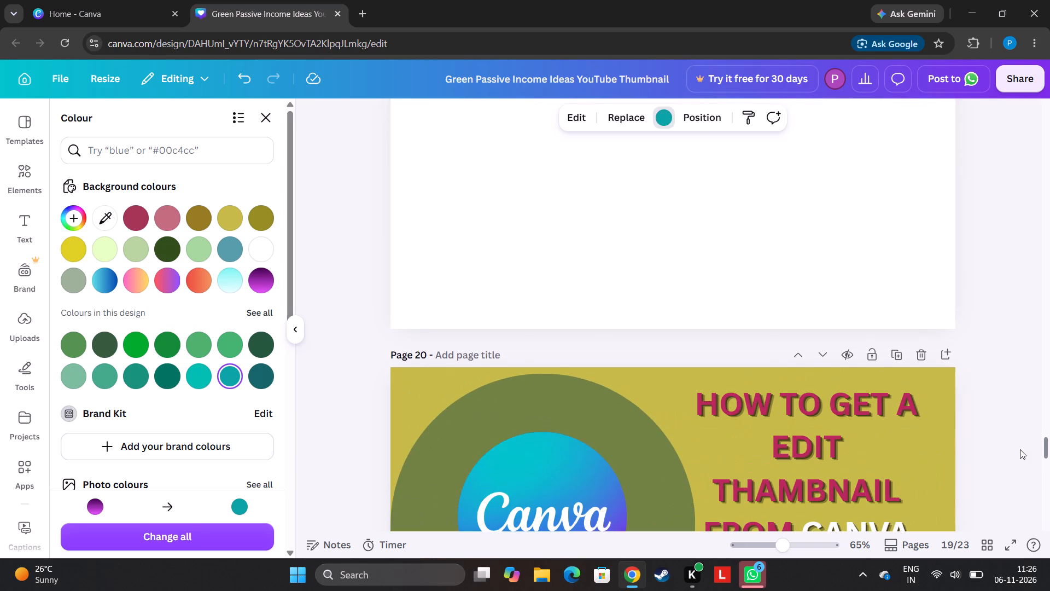
drag(1020, 449, 1020, 438)
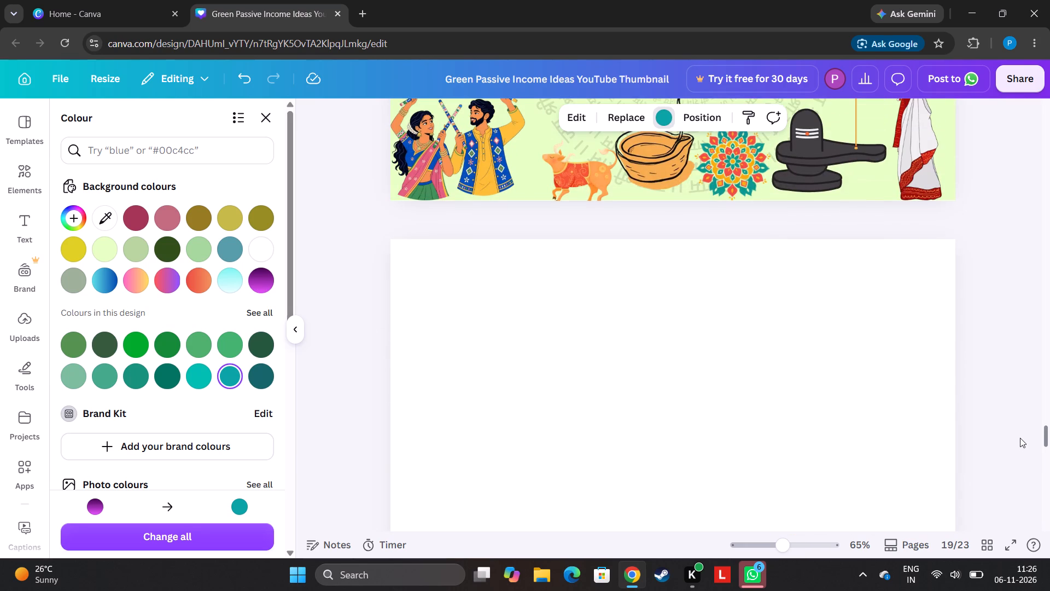
drag(1020, 438, 1026, 414)
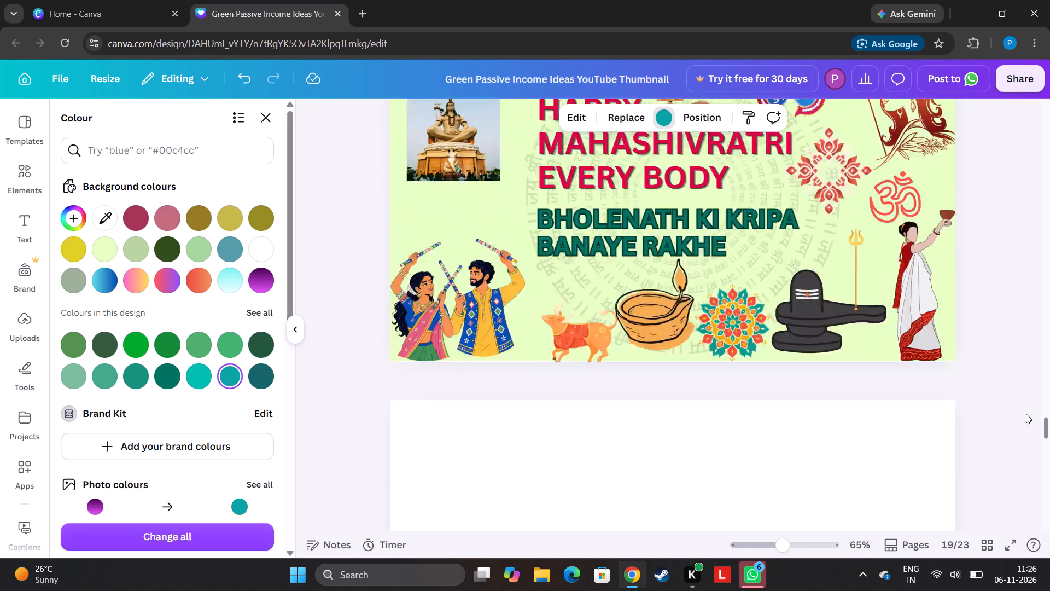
drag(1026, 414, 1017, 431)
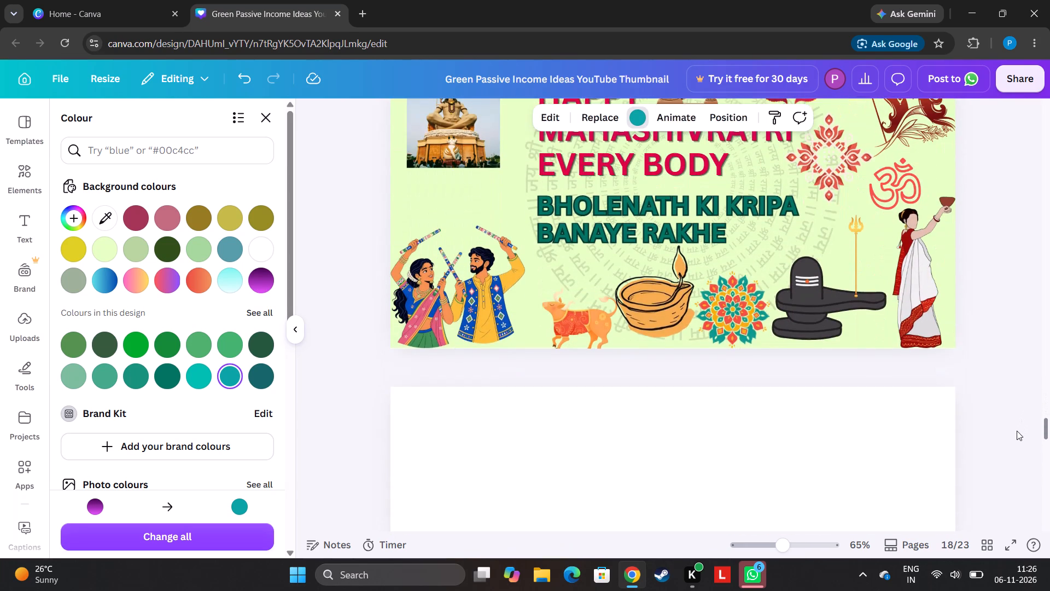
drag(1017, 431, 1012, 424)
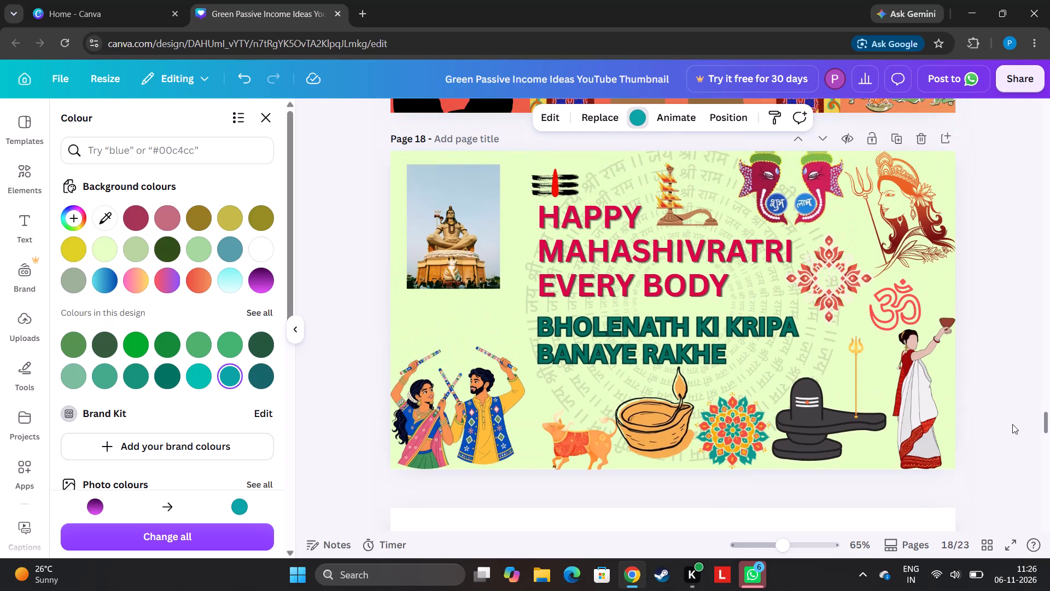
drag(1012, 424, 1011, 423)
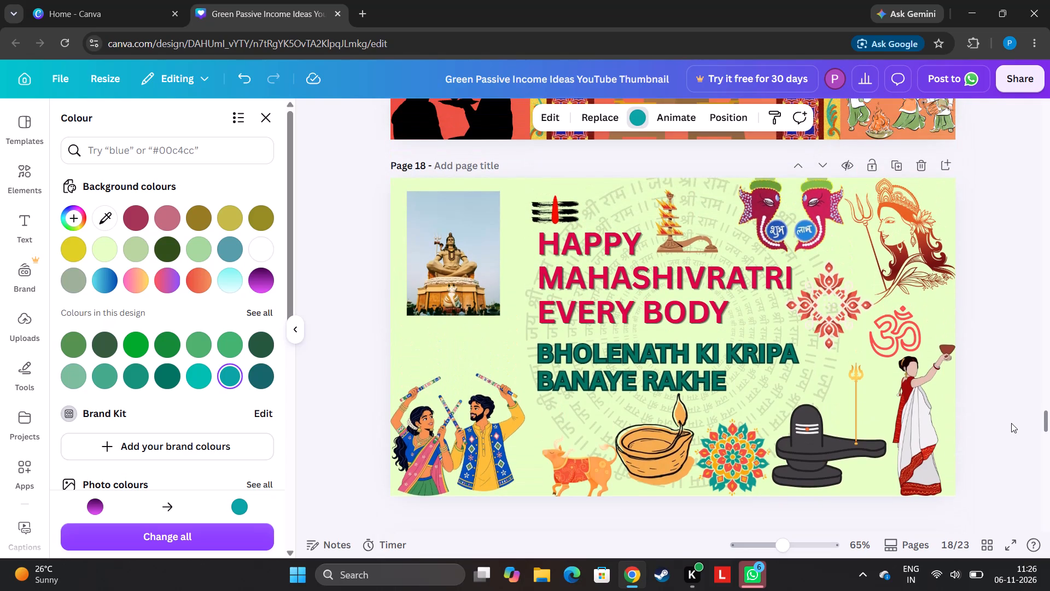
drag(1011, 423, 995, 426)
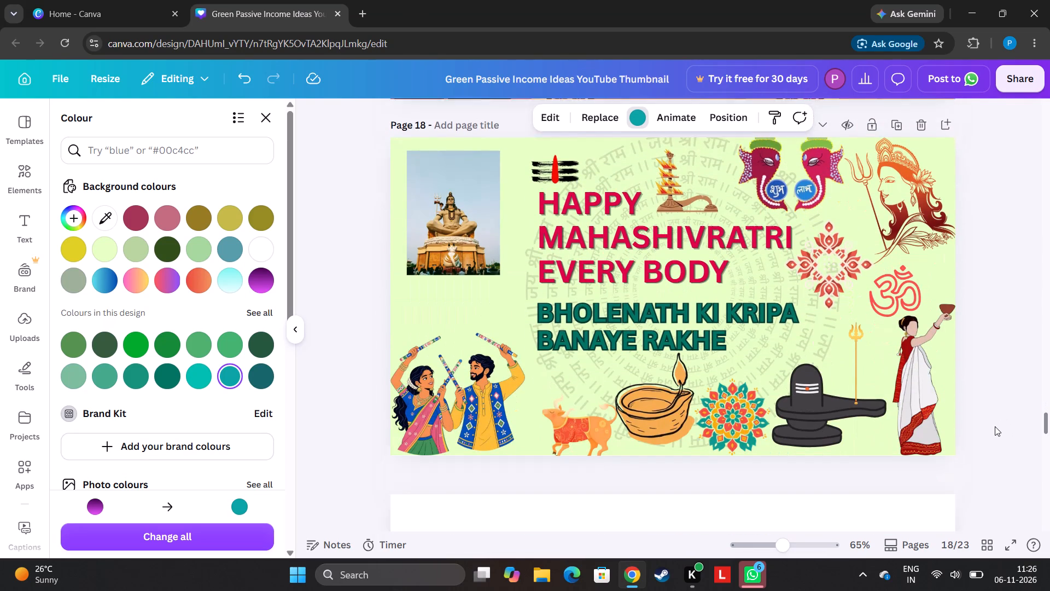
drag(995, 426, 971, 476)
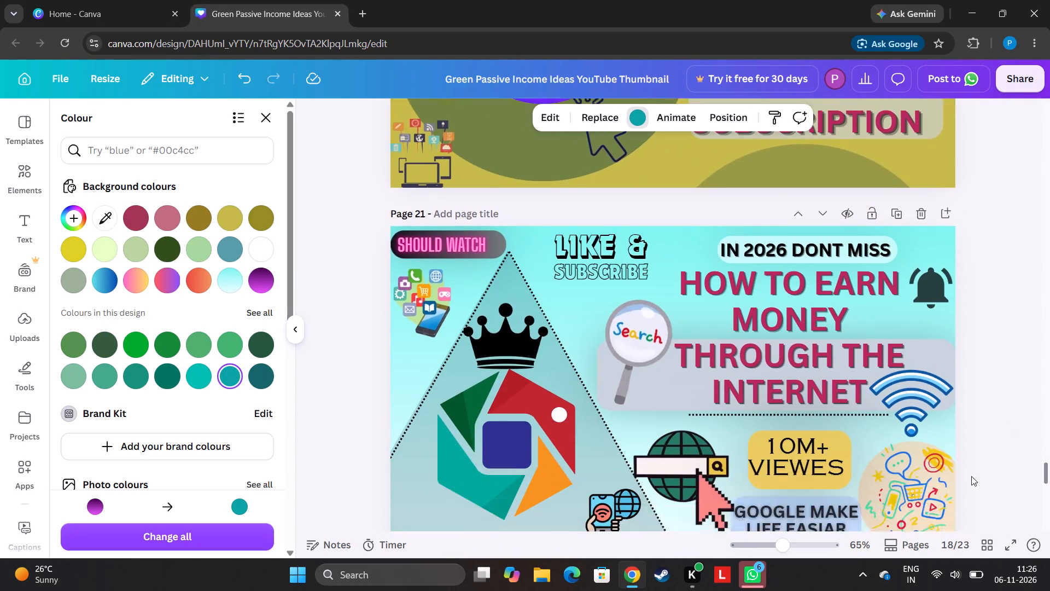
drag(971, 476, 964, 477)
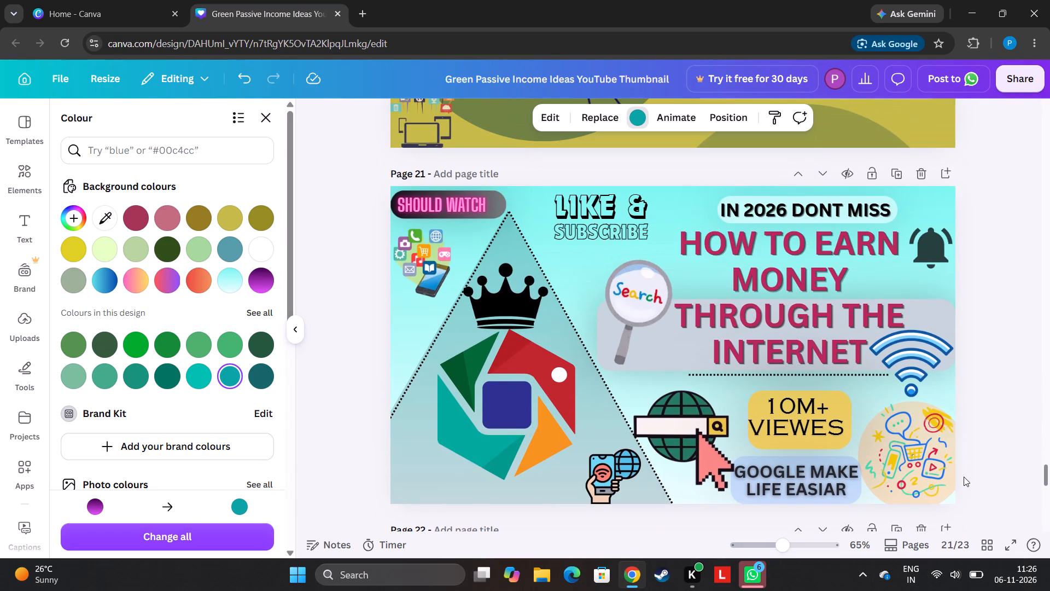
drag(964, 477, 959, 490)
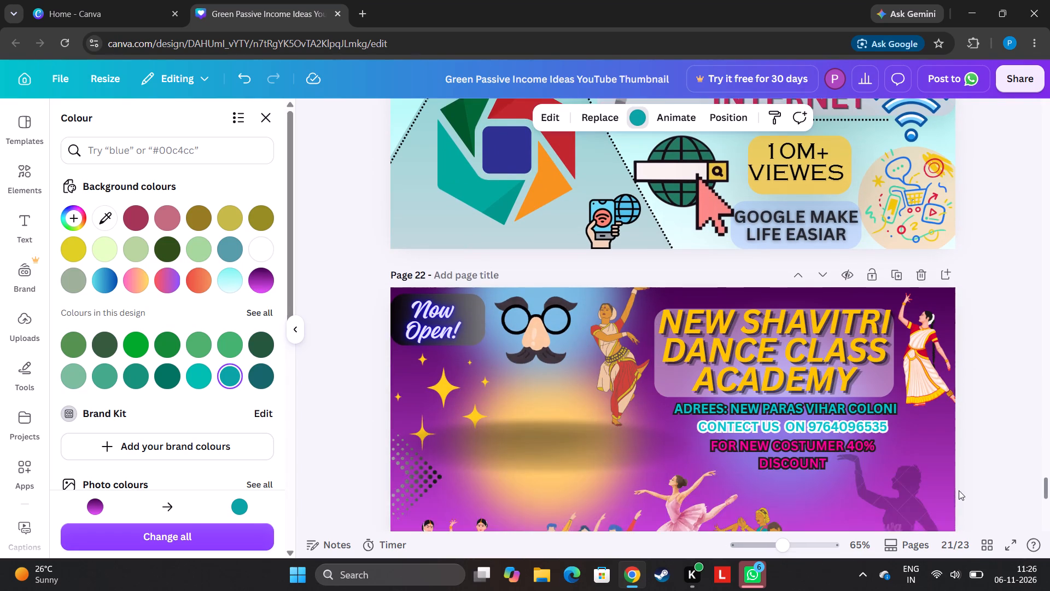
drag(959, 490, 948, 502)
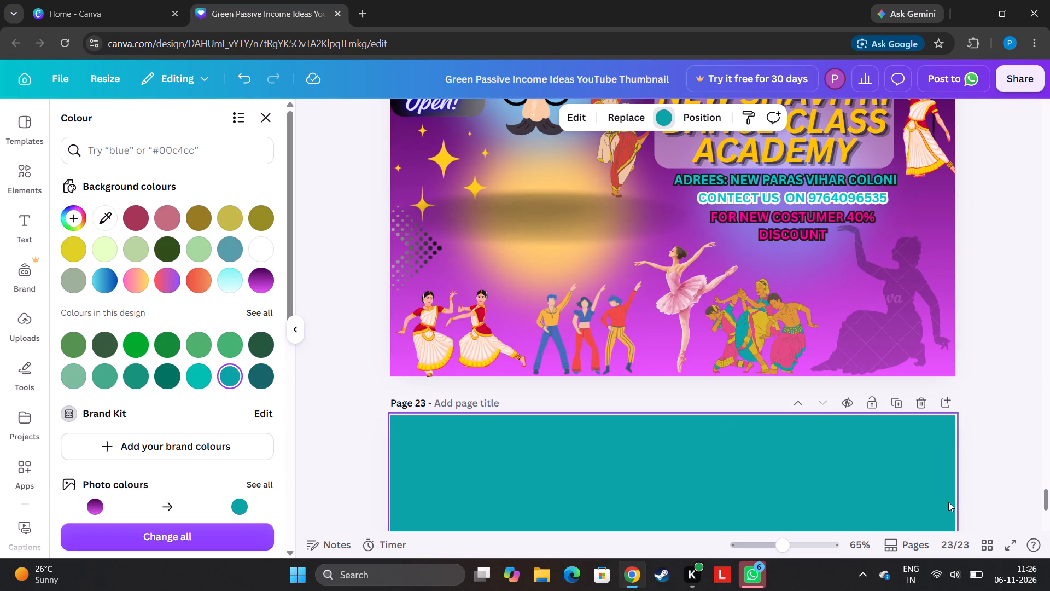
drag(948, 502, 932, 526)
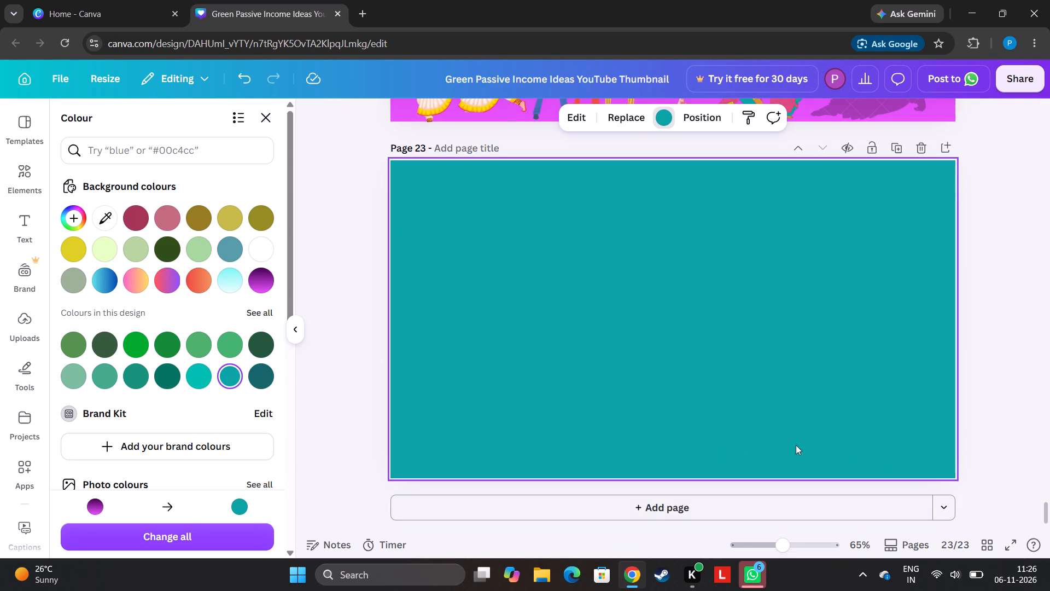
Try several background colours on page 23 and settle on the bright turquoise among the design's existing colours.
click(256, 210)
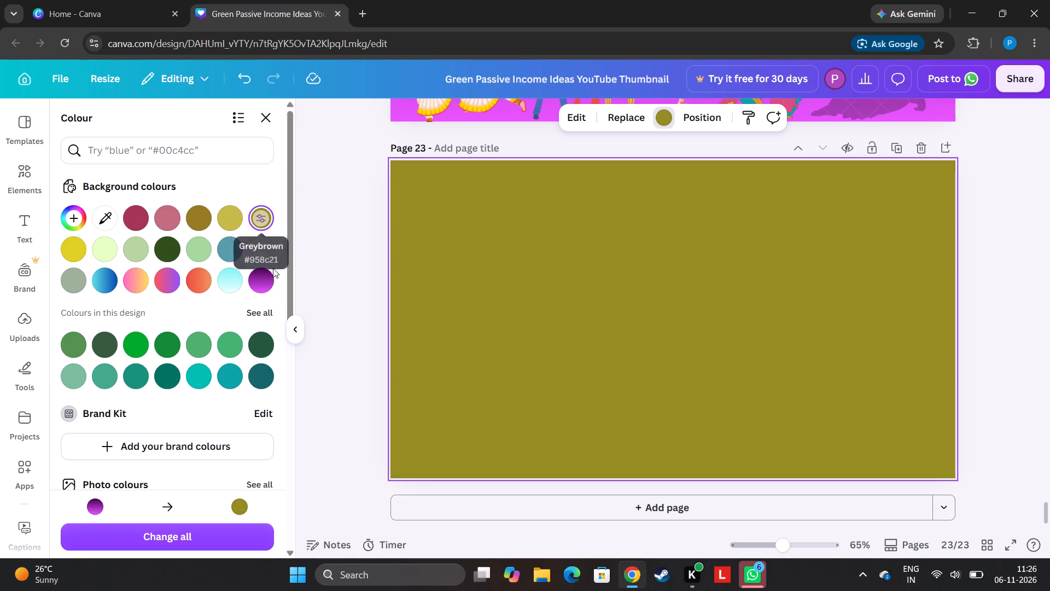
click(269, 274)
click(238, 283)
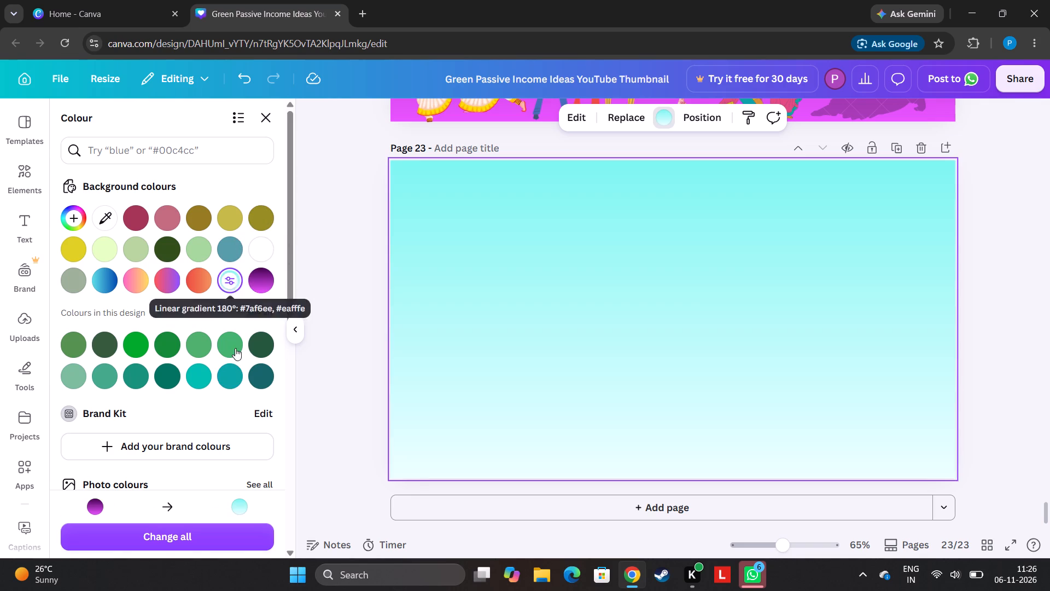
click(235, 372)
click(191, 373)
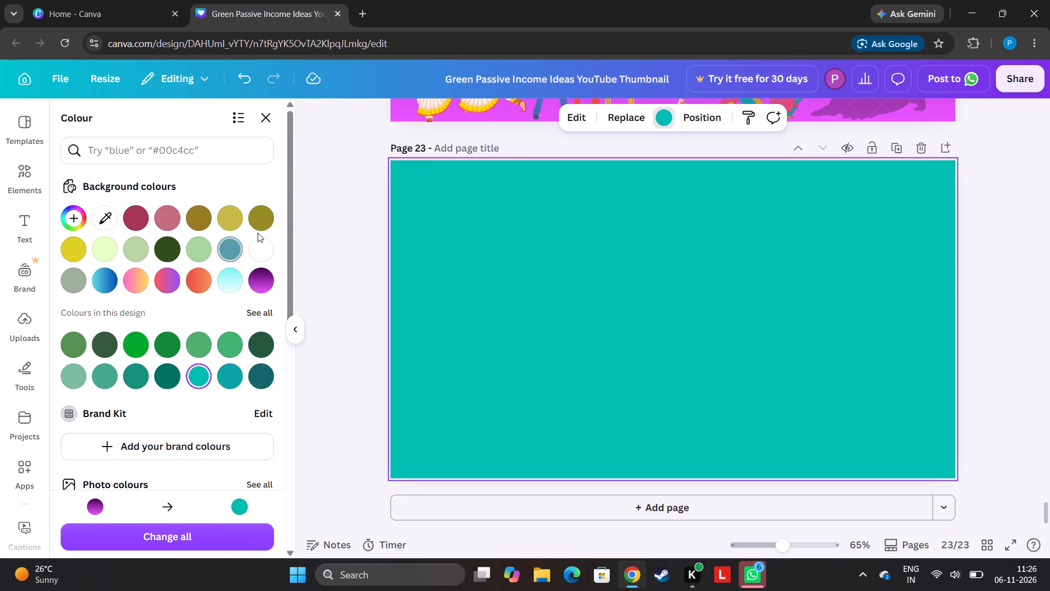
click(260, 129)
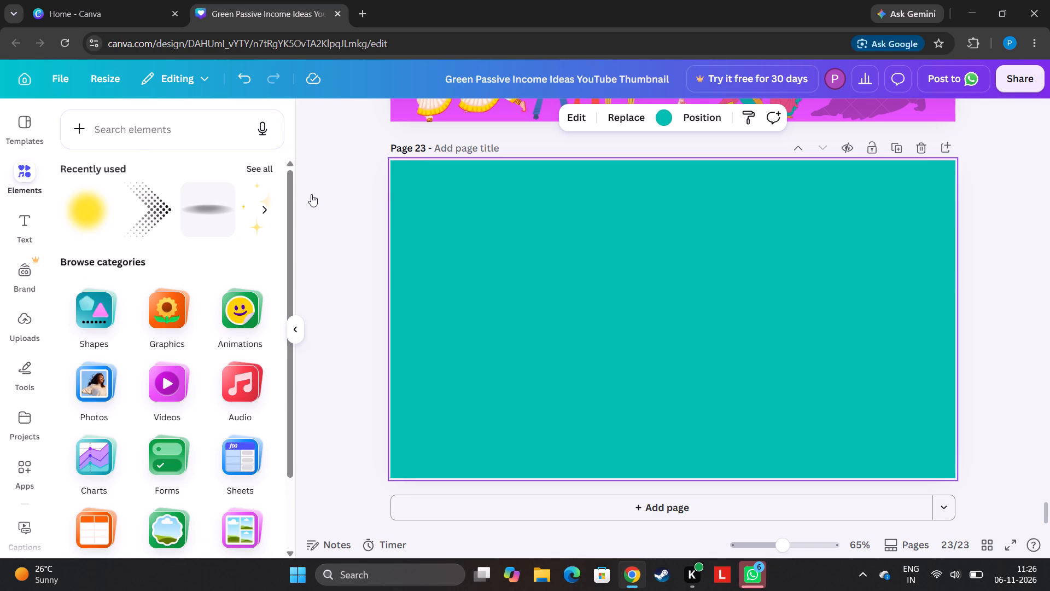
Add the blurred grey oval shadow from the recently used elements to page 23.
click(271, 164)
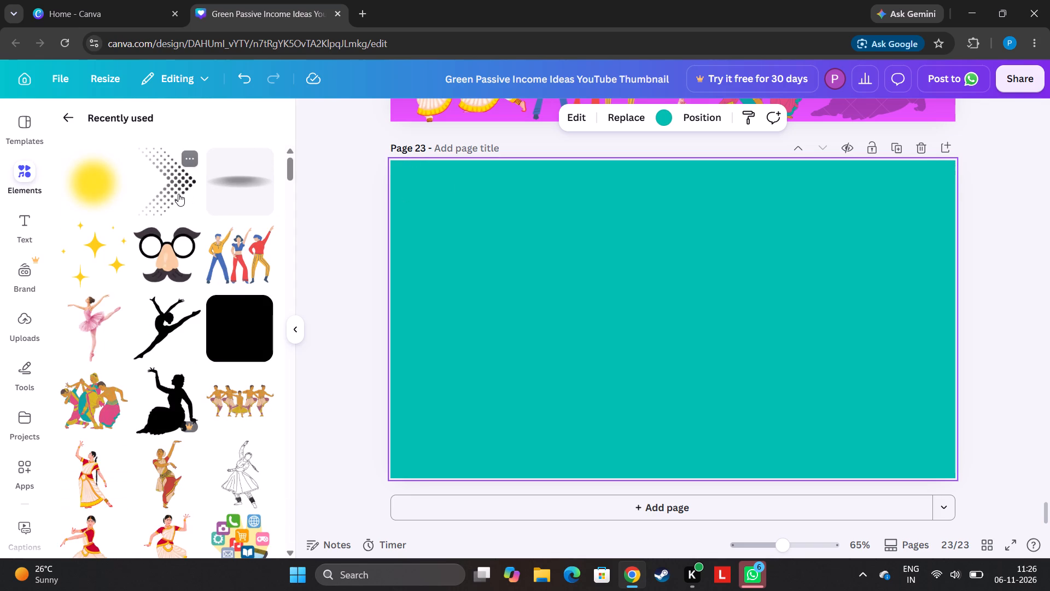
click(230, 188)
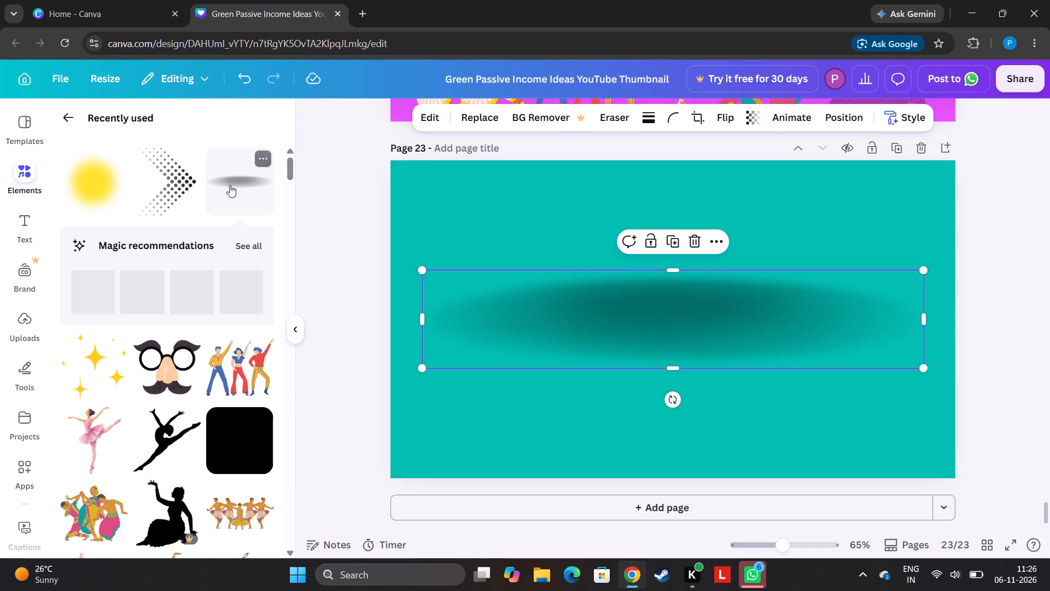
Add the diagonal striped shadow graphic from the oval shadow's full set of Magic recommendations.
click(237, 244)
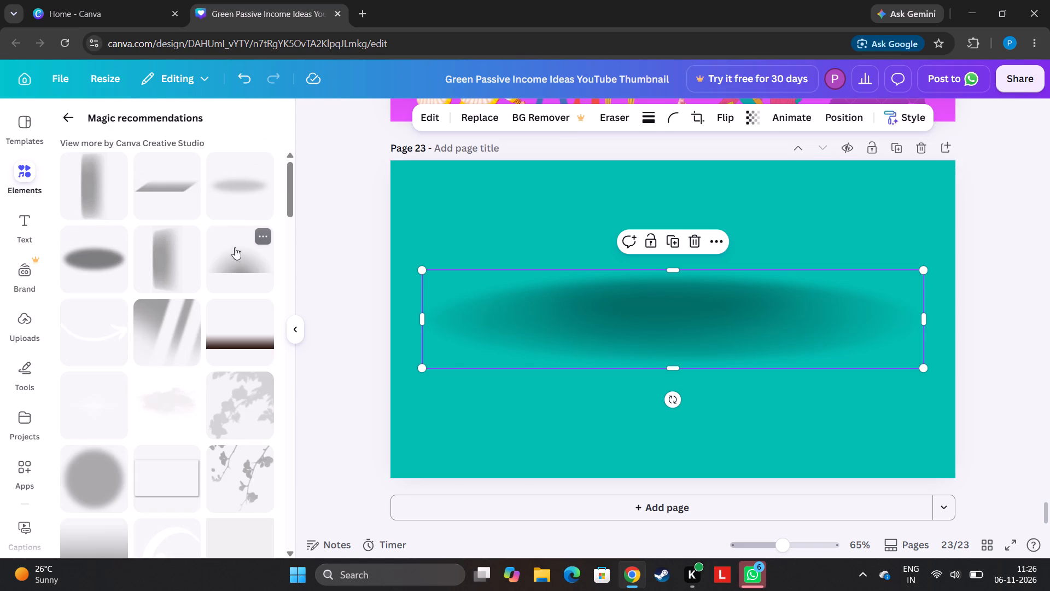
click(178, 325)
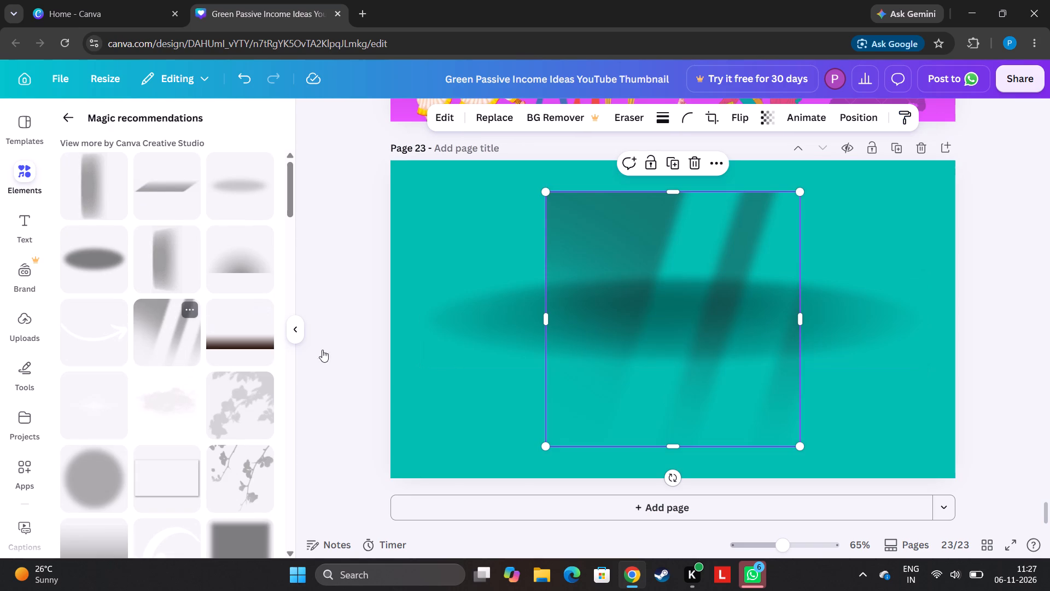
Arrange the shadows on page 23: the oval across the page's top-right edge, the striped one in the left half.
drag(685, 375, 378, 349)
drag(688, 302, 823, 157)
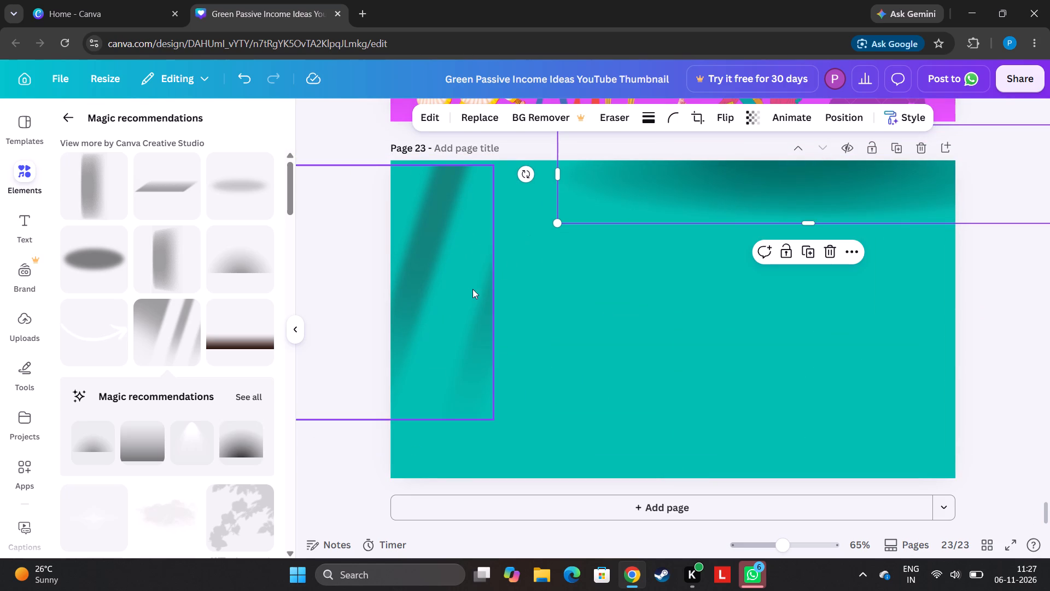
drag(459, 307, 648, 352)
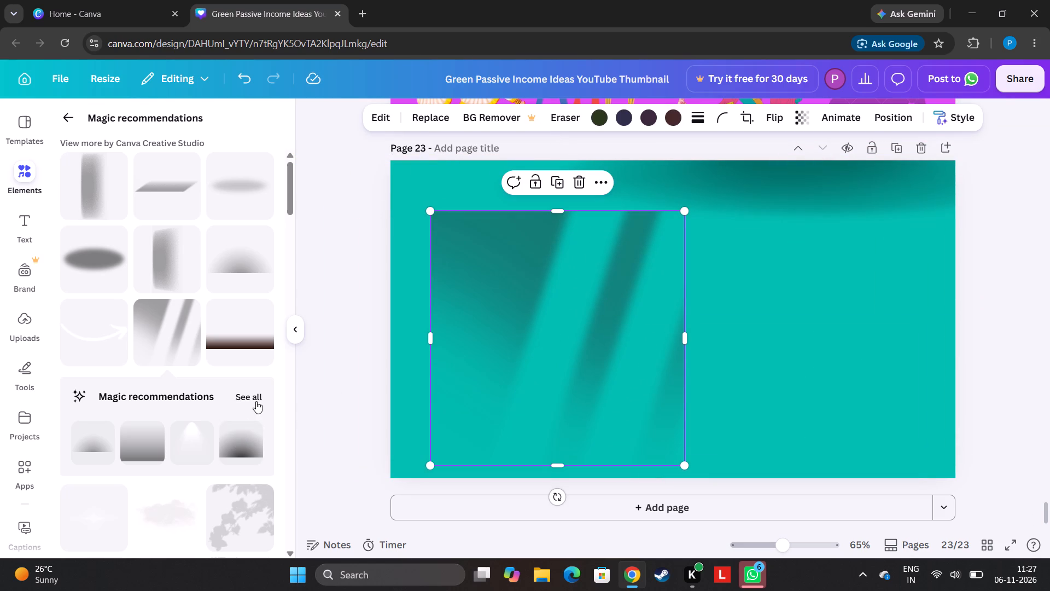
Browse the striped shadow's Magic recommendations to the end for further decorative graphics.
drag(290, 190, 282, 273)
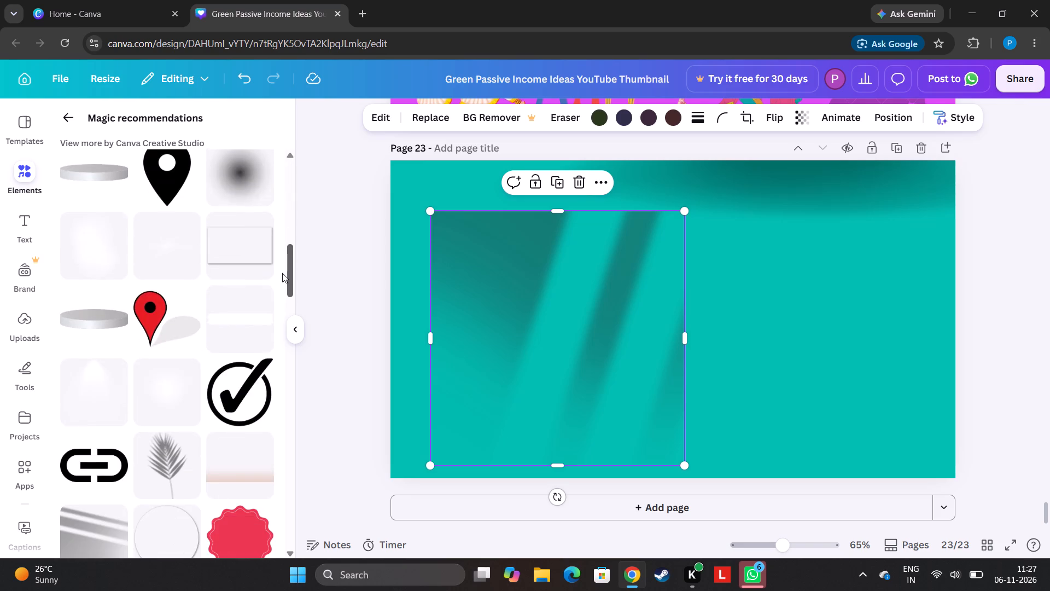
drag(282, 273, 301, 225)
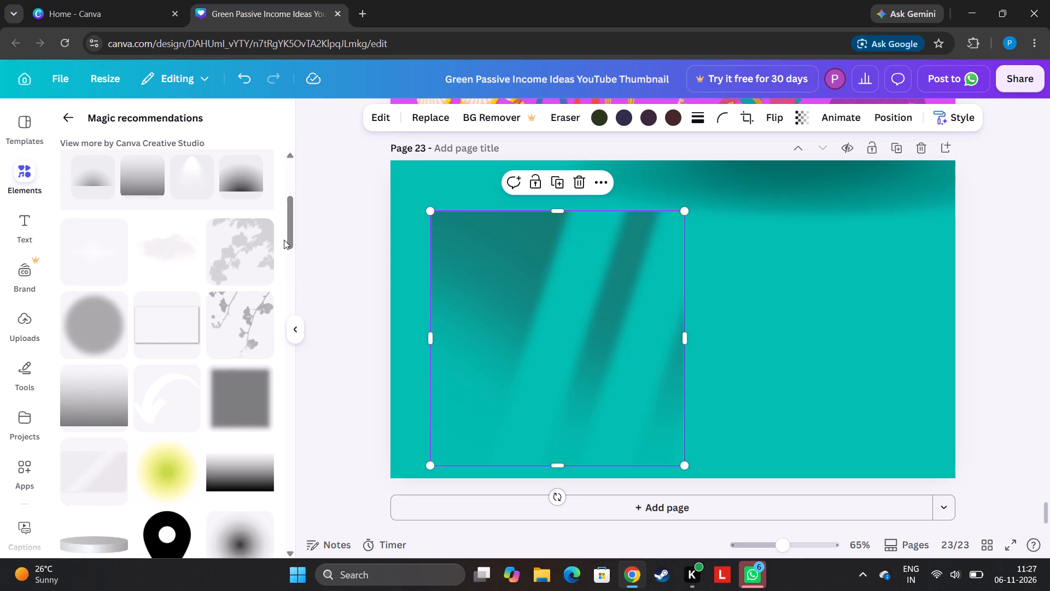
drag(289, 240, 284, 217)
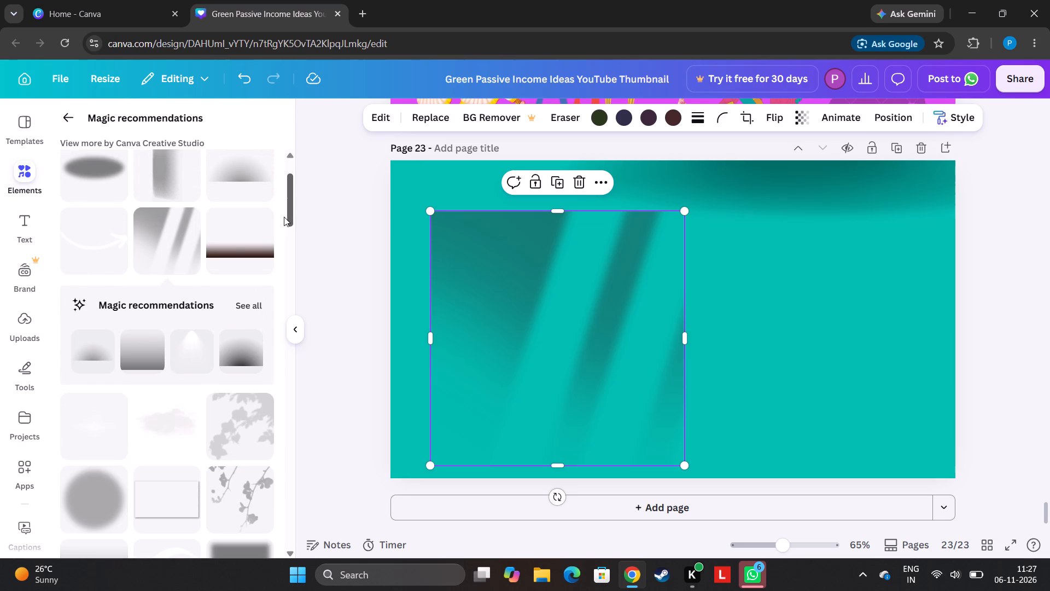
drag(284, 217, 284, 214)
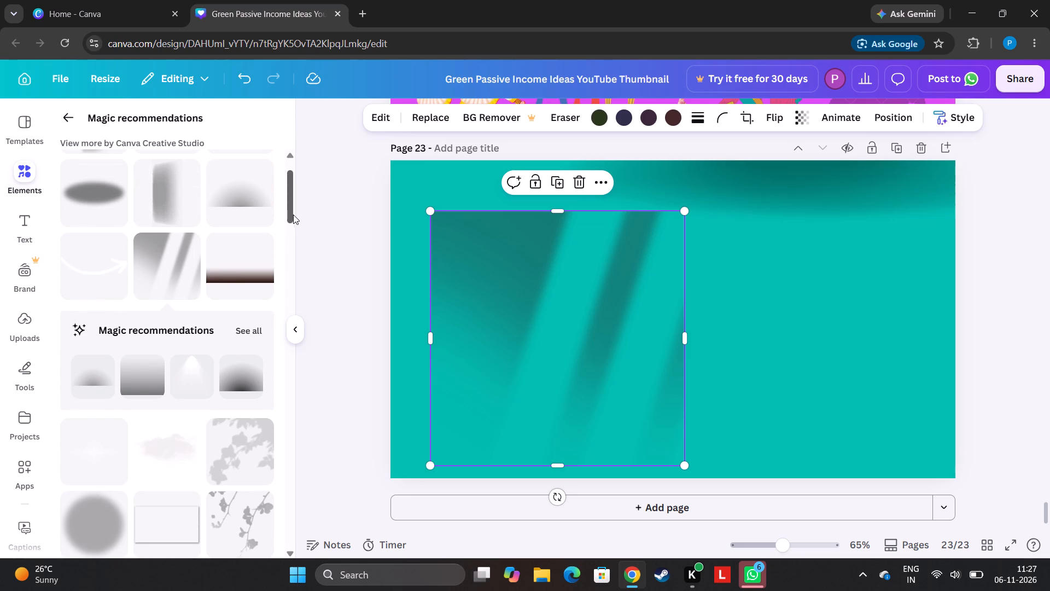
drag(291, 217, 297, 304)
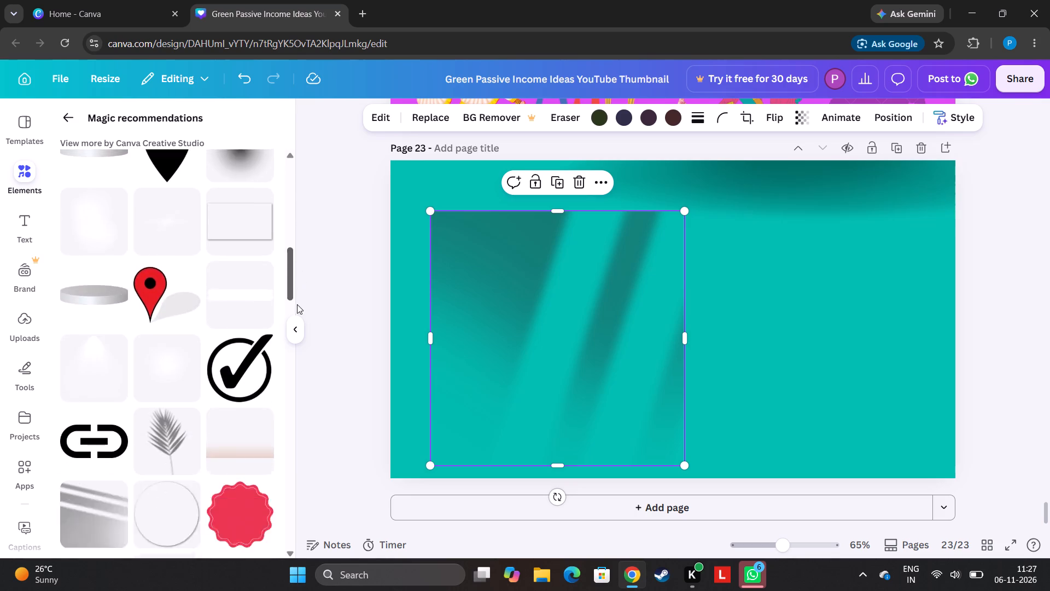
drag(297, 304, 292, 305)
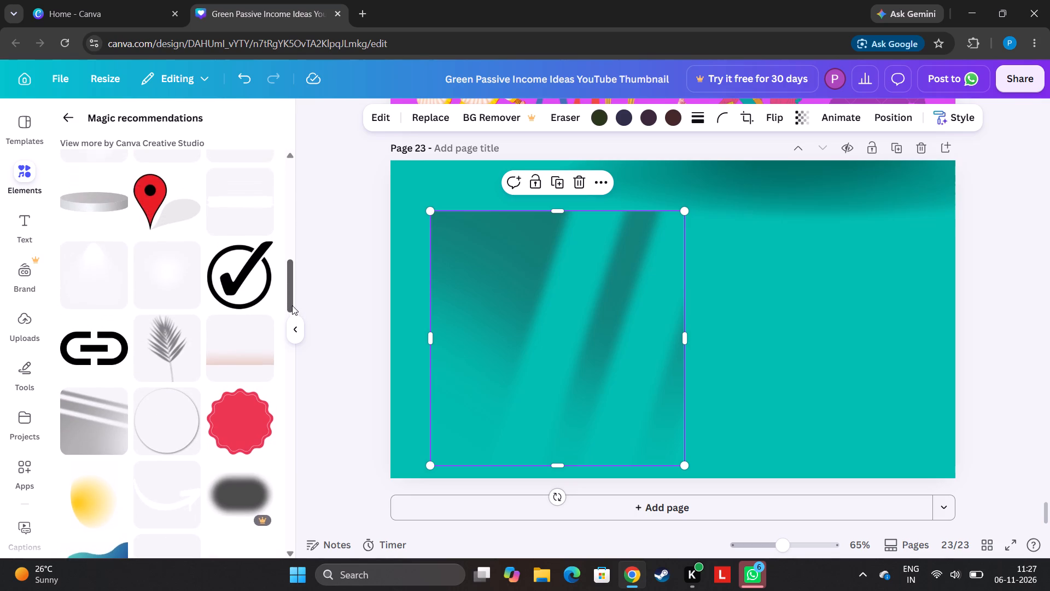
drag(292, 305, 276, 395)
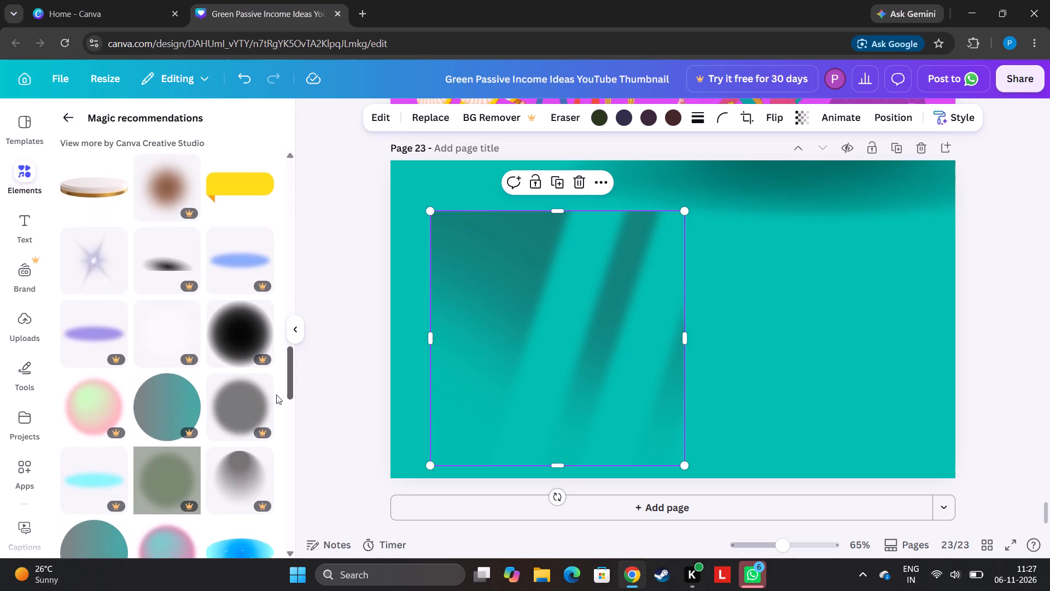
drag(276, 395, 214, 481)
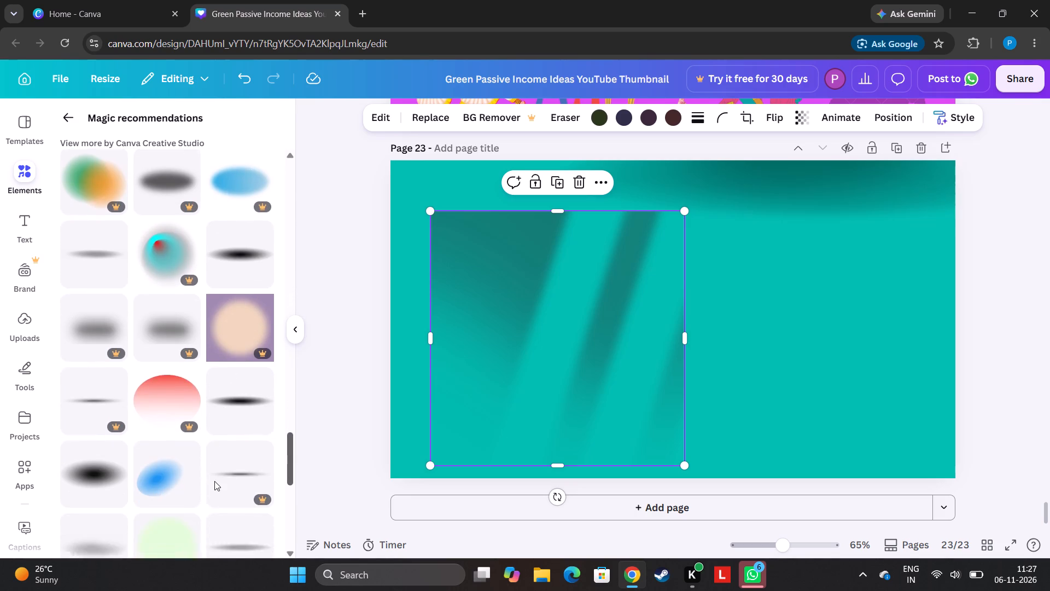
drag(214, 481, 192, 488)
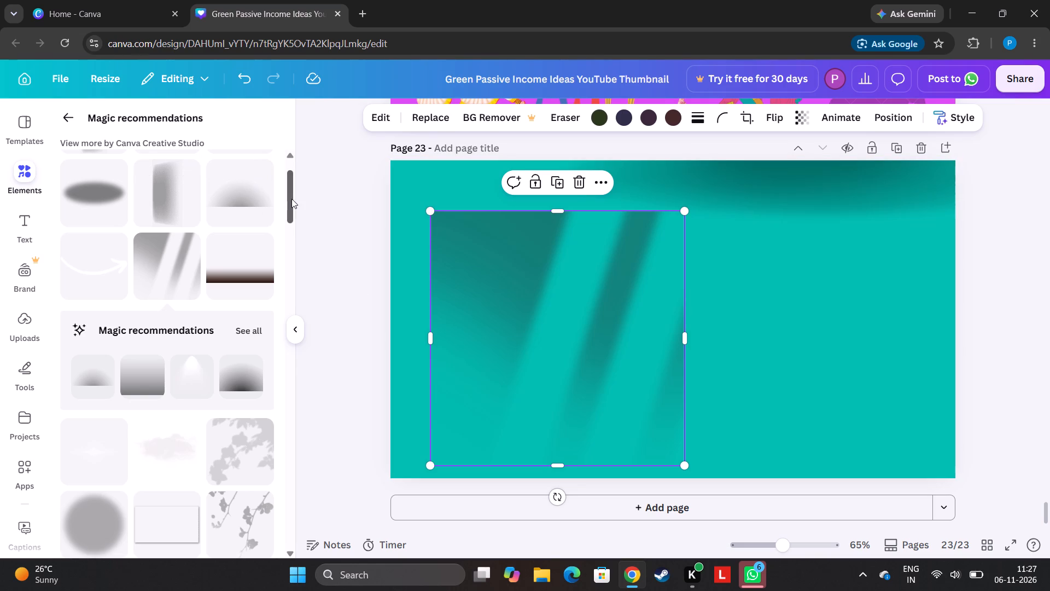
drag(291, 199, 306, 505)
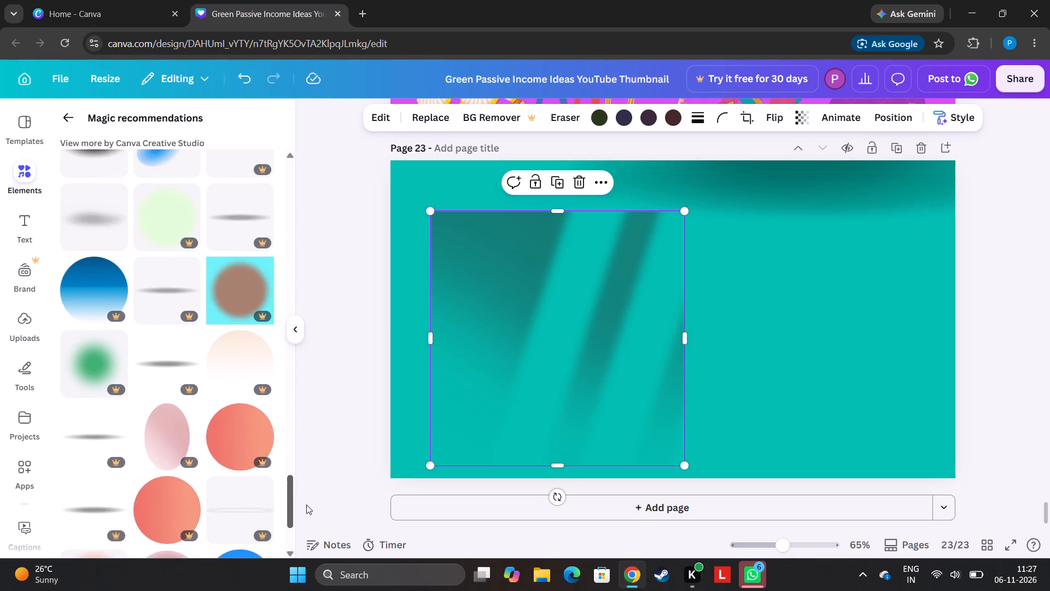
drag(306, 505, 260, 534)
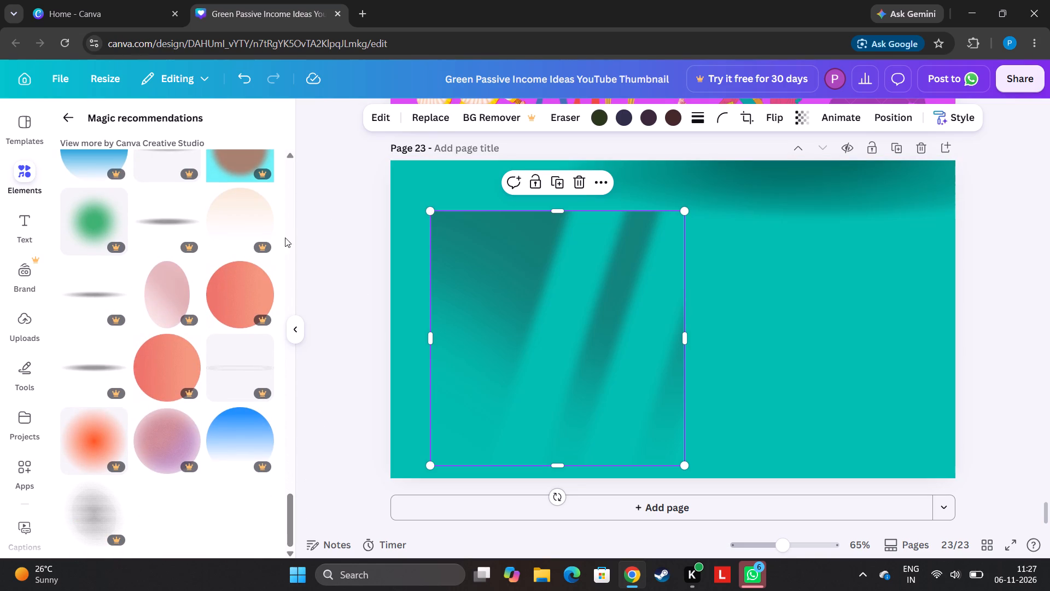
Add the dotted halftone arrow from the recently used elements to page 23.
click(74, 129)
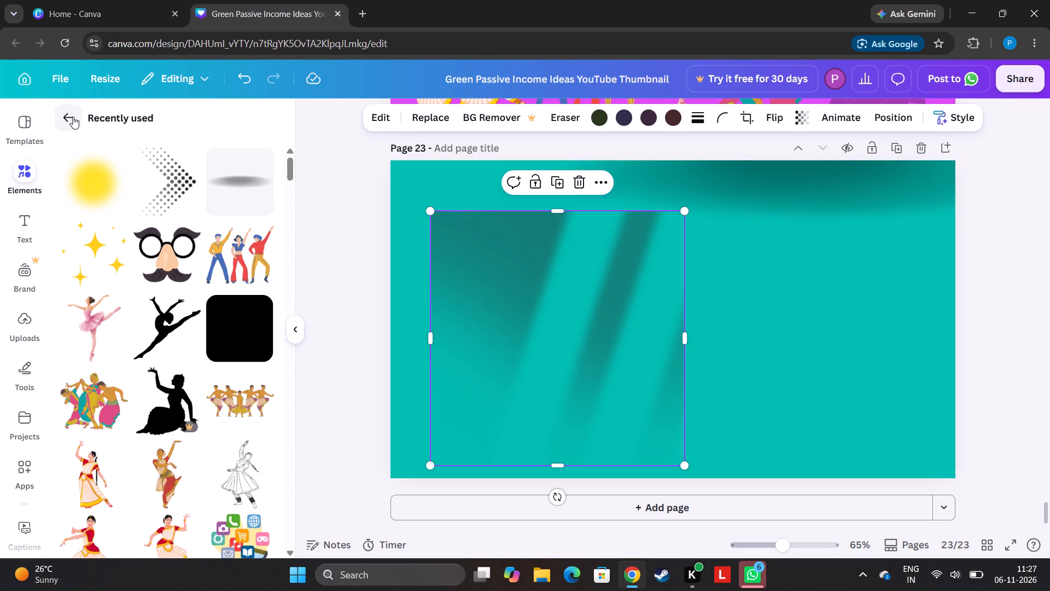
click(154, 173)
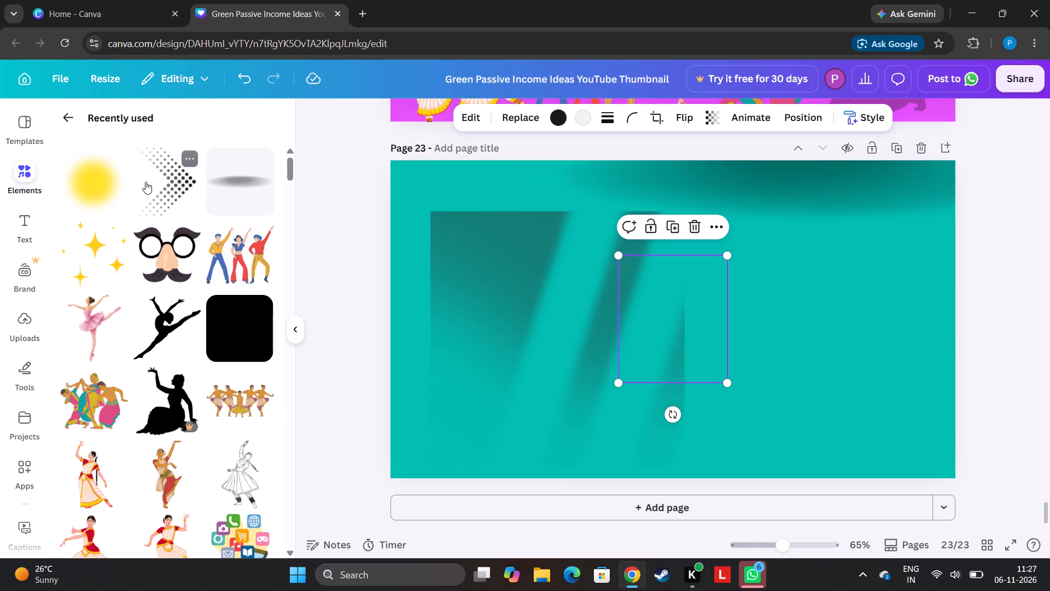
Add the window-pane shadow from the halftone arrow's full set of Magic recommendations and place it in page 23's bottom-right corner.
click(252, 251)
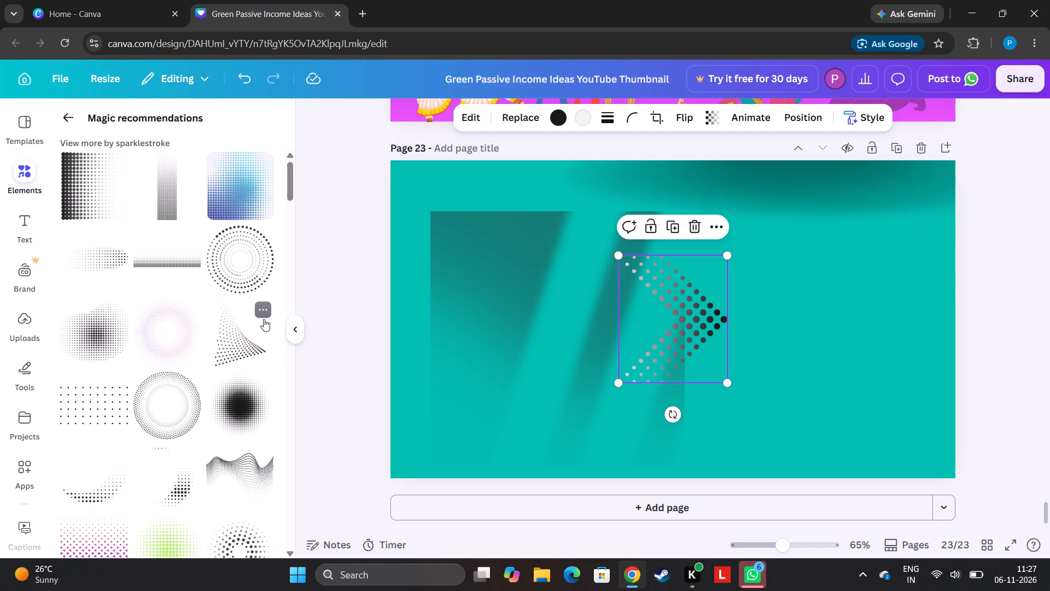
drag(294, 183, 290, 240)
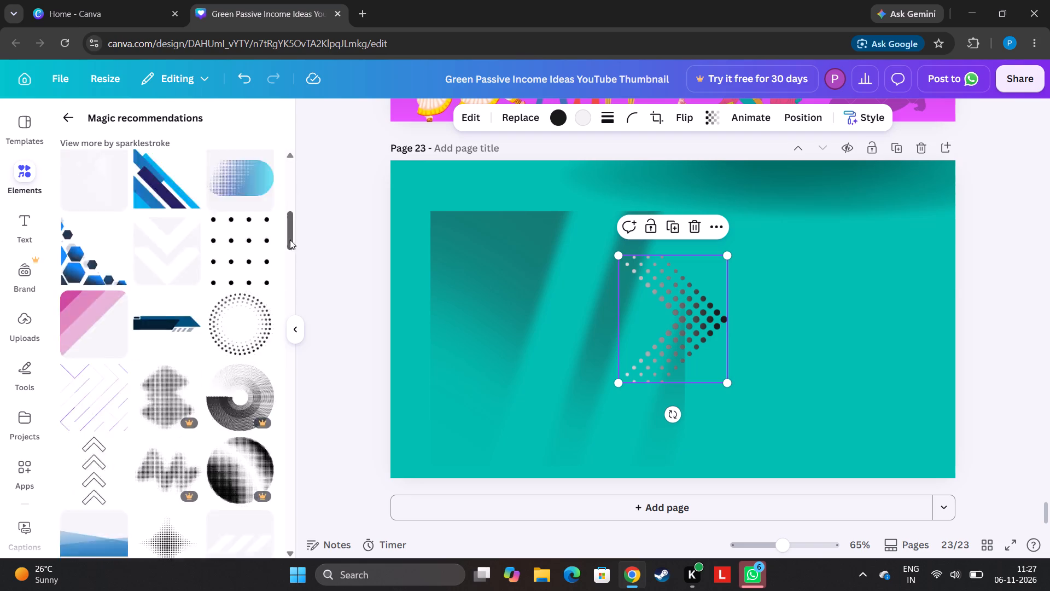
drag(290, 240, 273, 298)
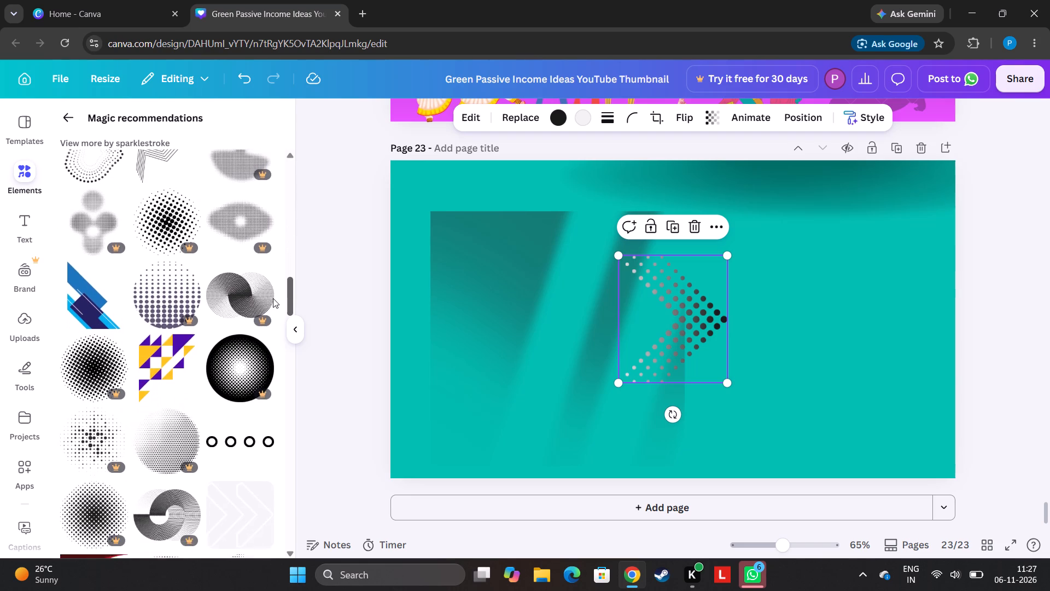
drag(273, 298, 243, 324)
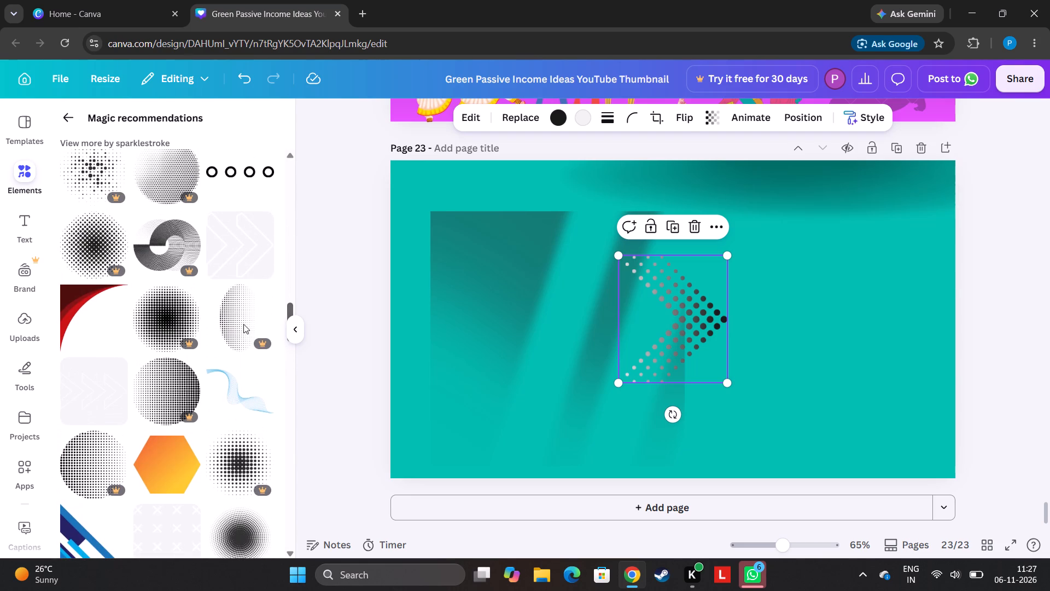
drag(243, 324, 243, 323)
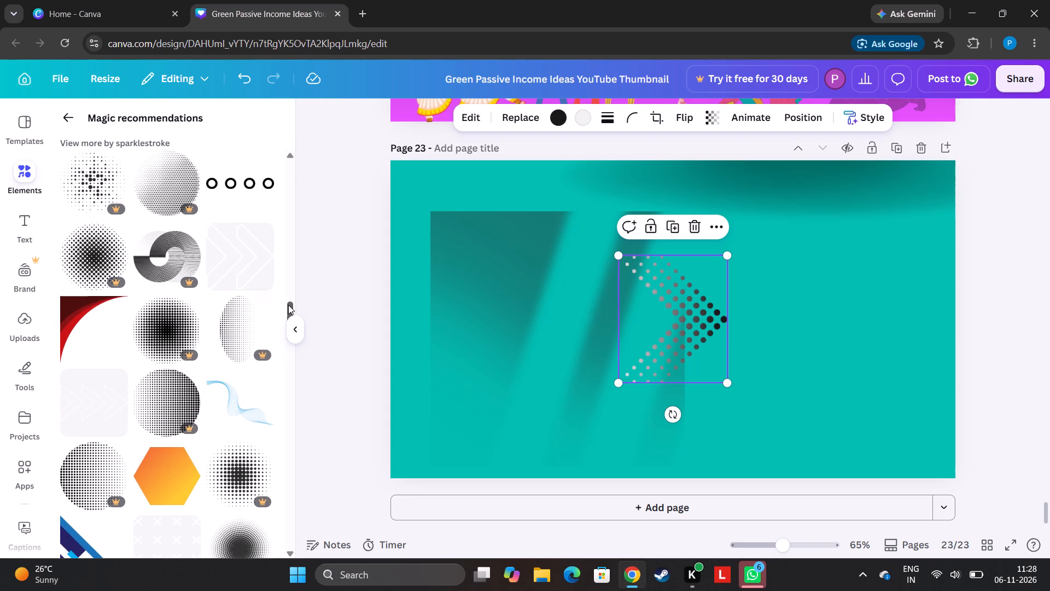
drag(288, 304, 279, 358)
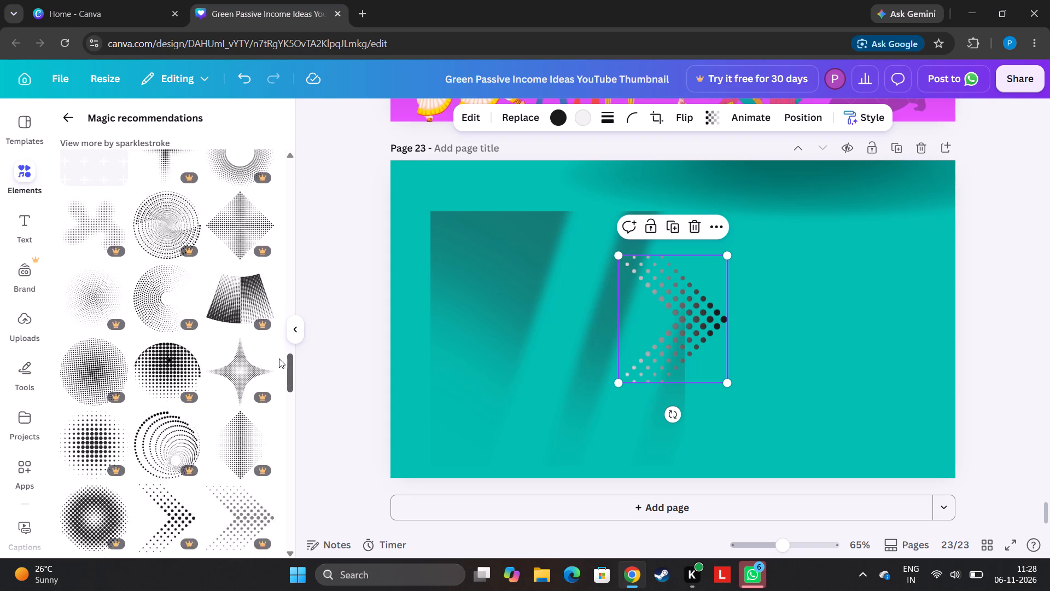
drag(279, 358, 262, 417)
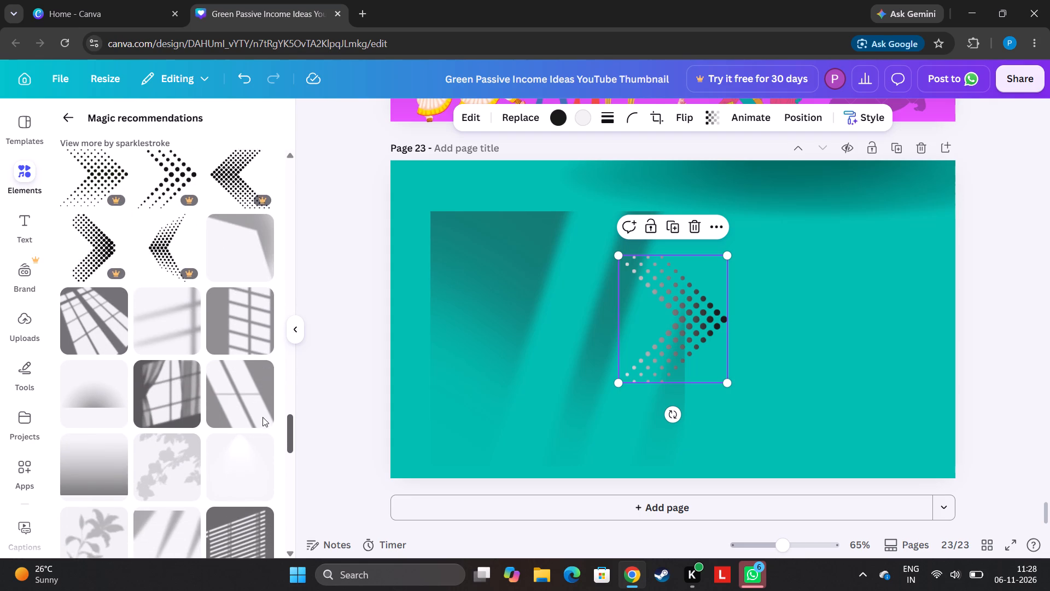
drag(262, 417, 257, 424)
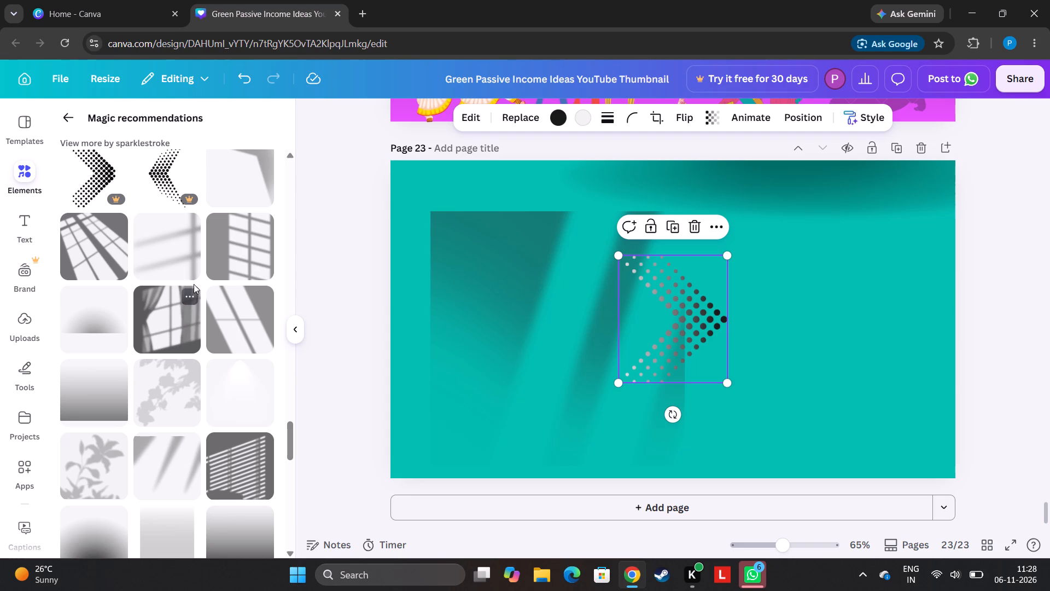
click(238, 270)
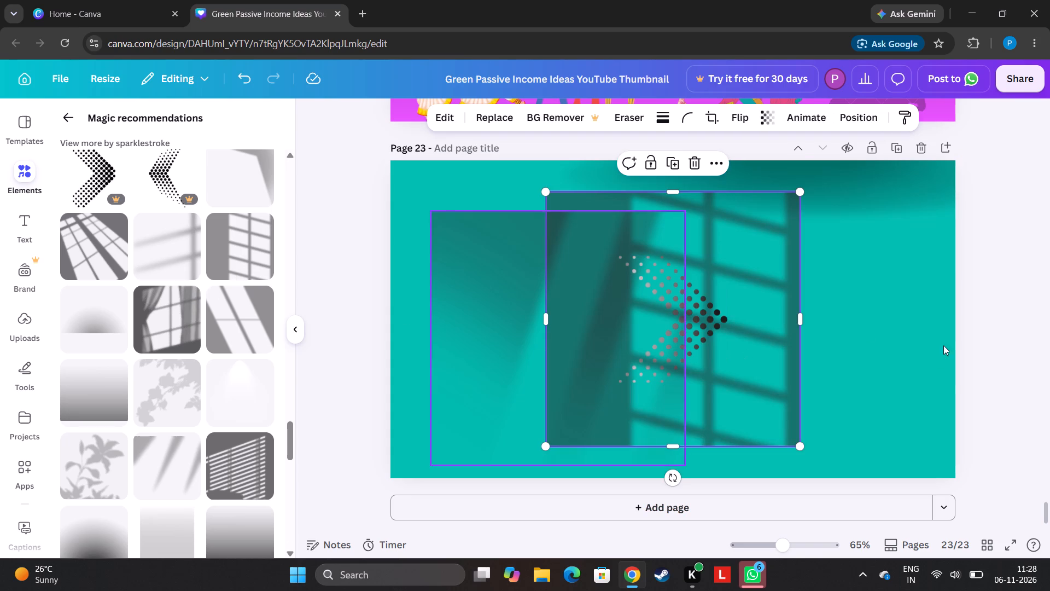
drag(761, 375, 915, 407)
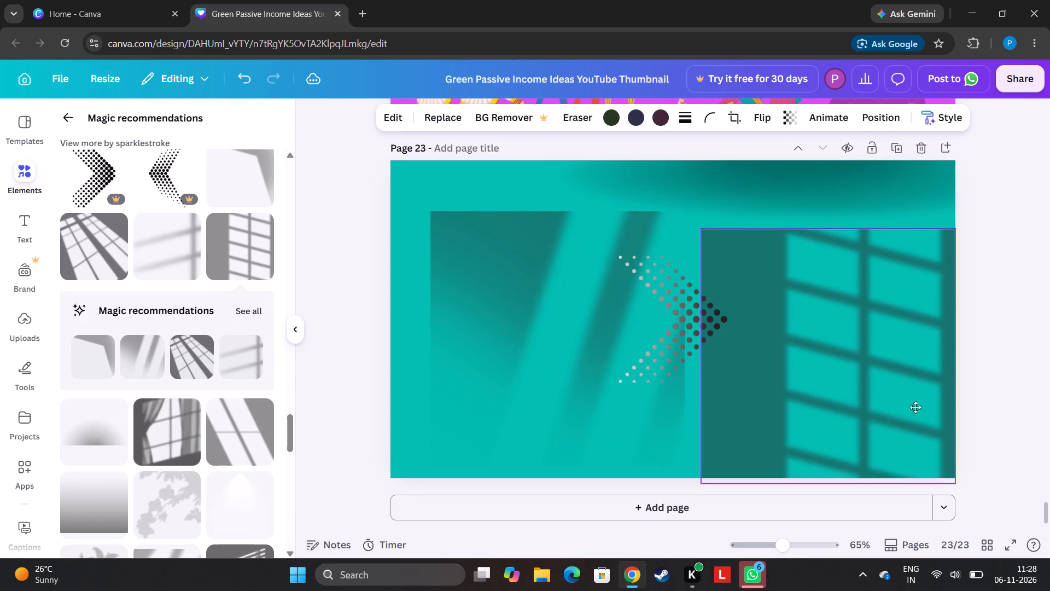
drag(915, 407, 917, 402)
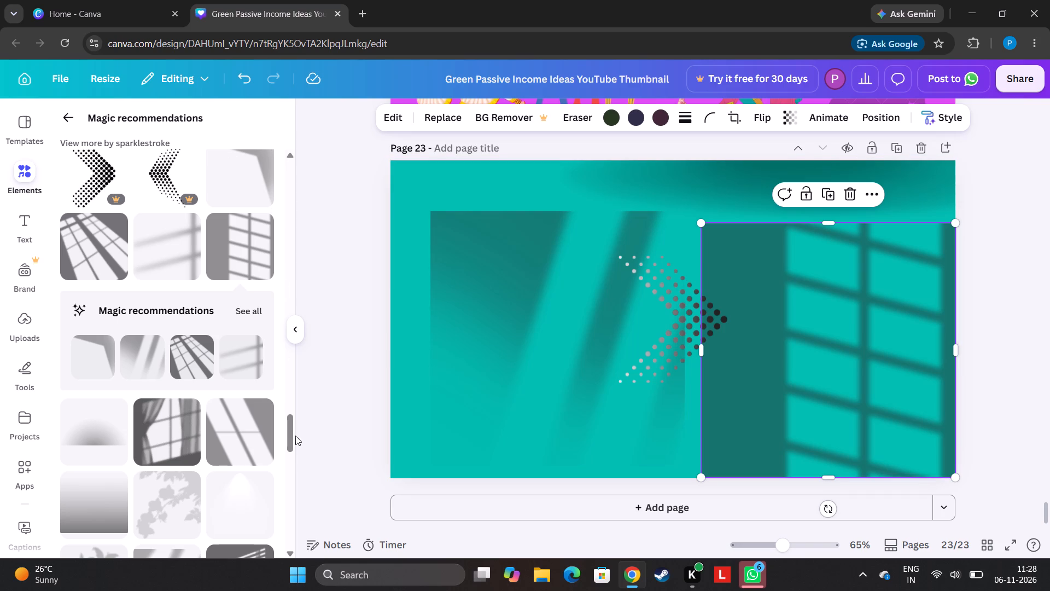
Look through the remaining Magic recommendations for more graphics, and return to the main elements overview.
drag(289, 434, 272, 486)
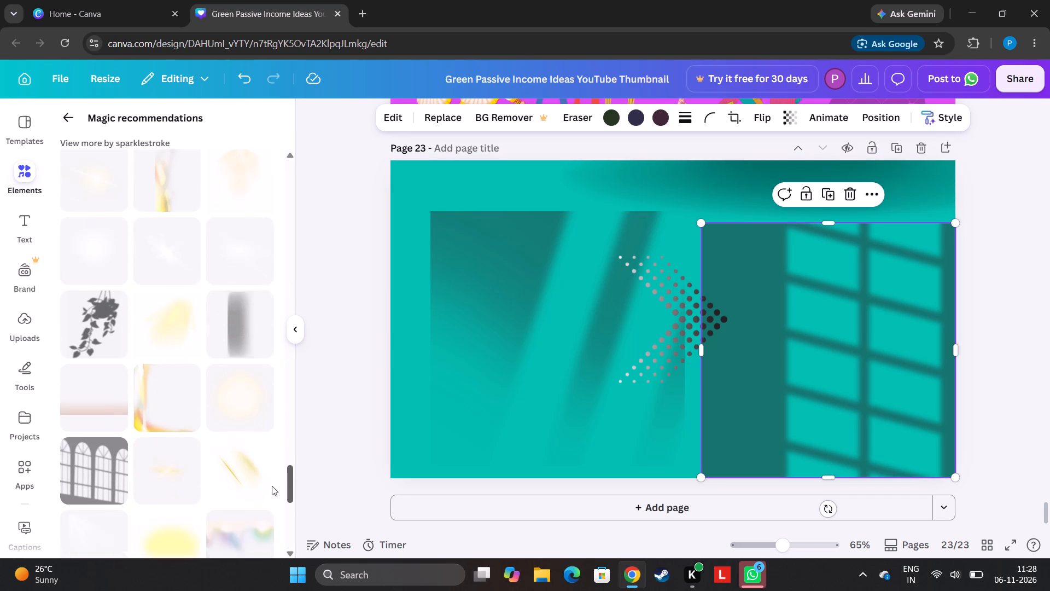
drag(272, 486, 260, 503)
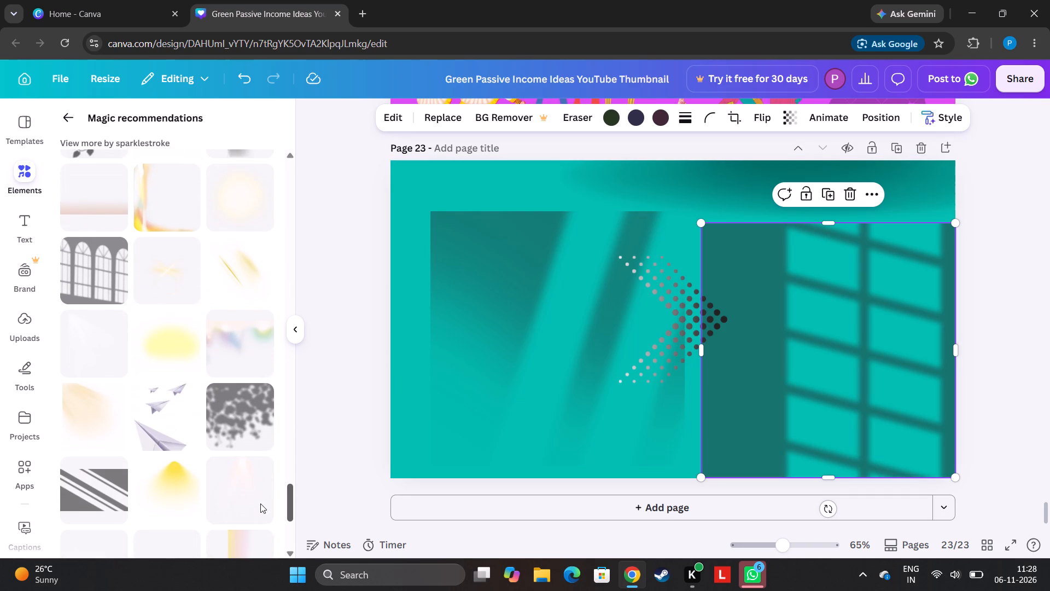
drag(260, 503, 258, 483)
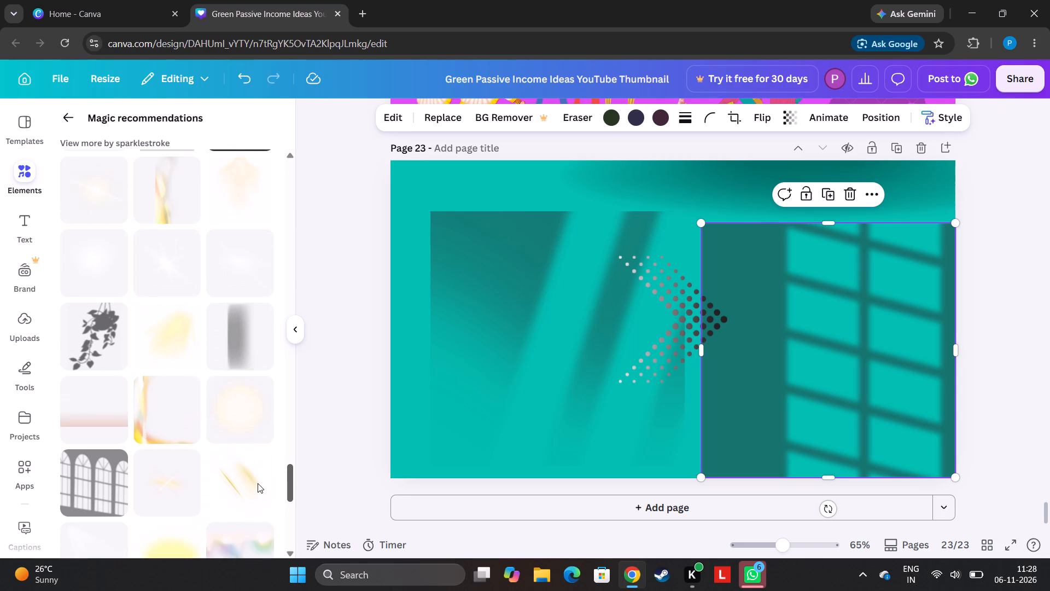
drag(258, 483, 208, 507)
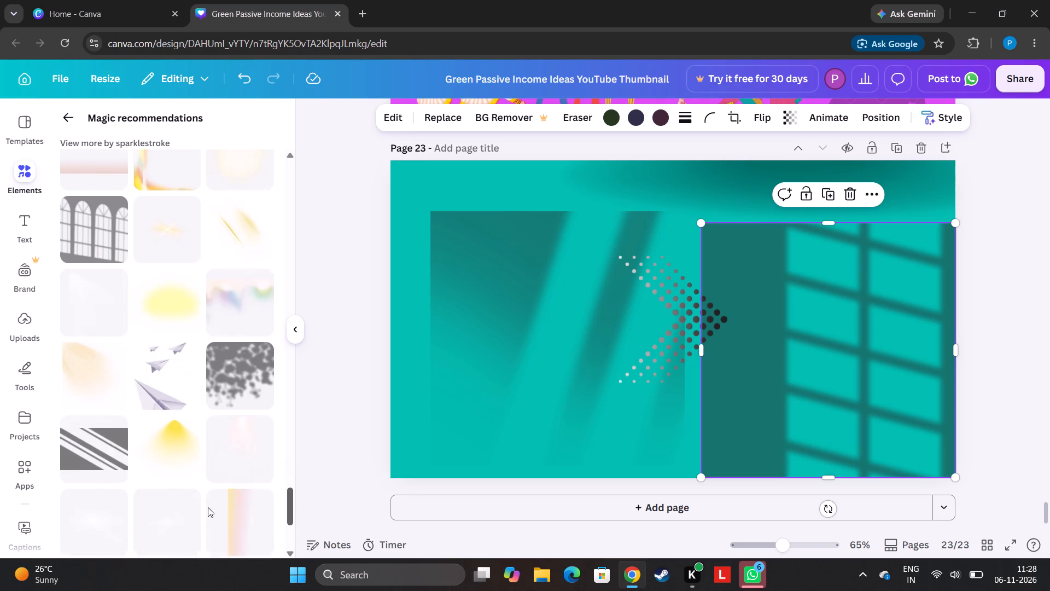
drag(208, 507, 182, 535)
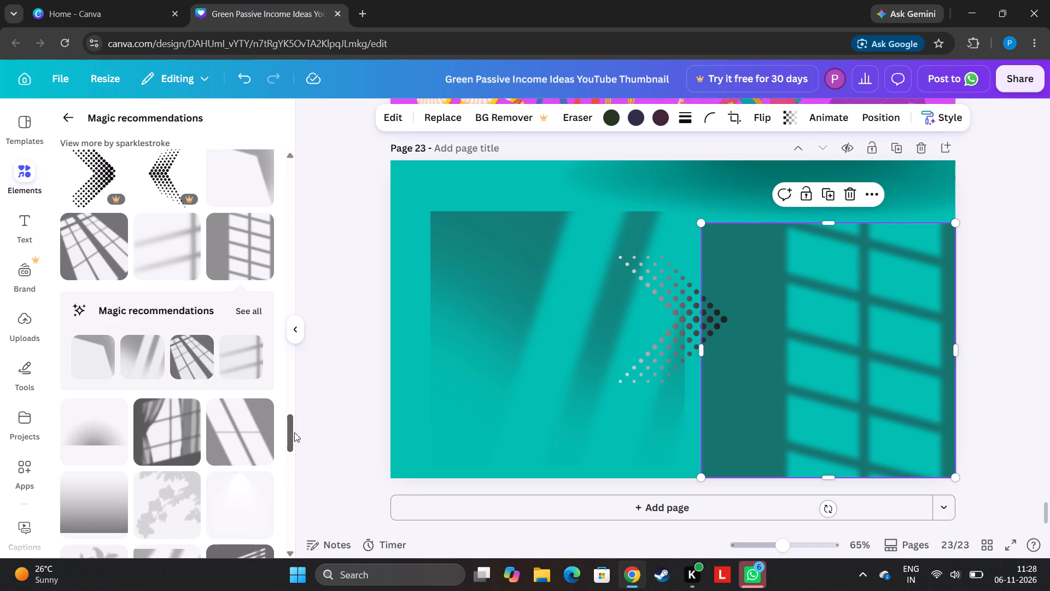
drag(294, 433, 226, 563)
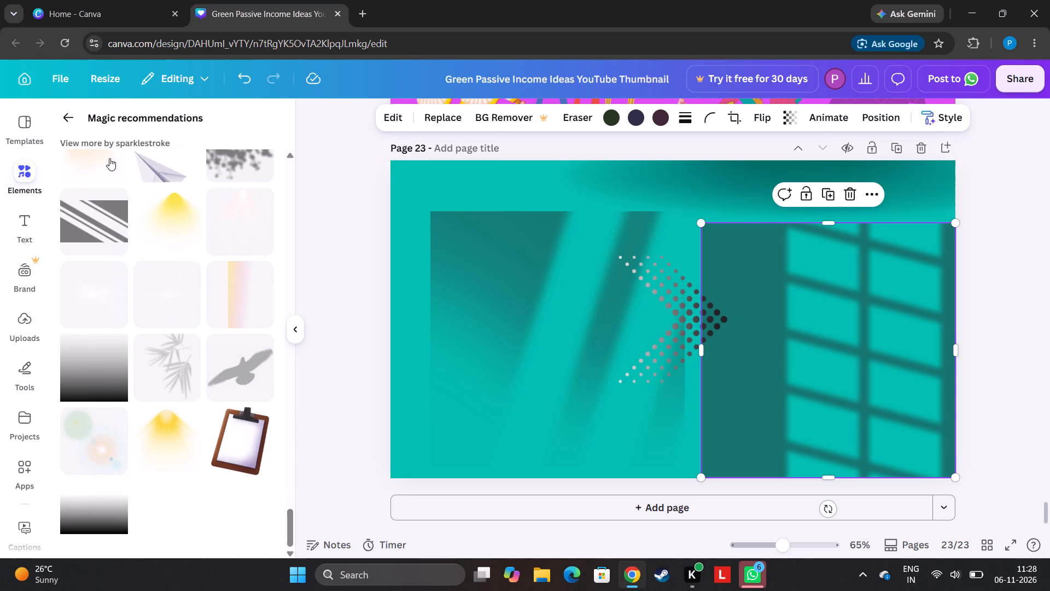
click(74, 115)
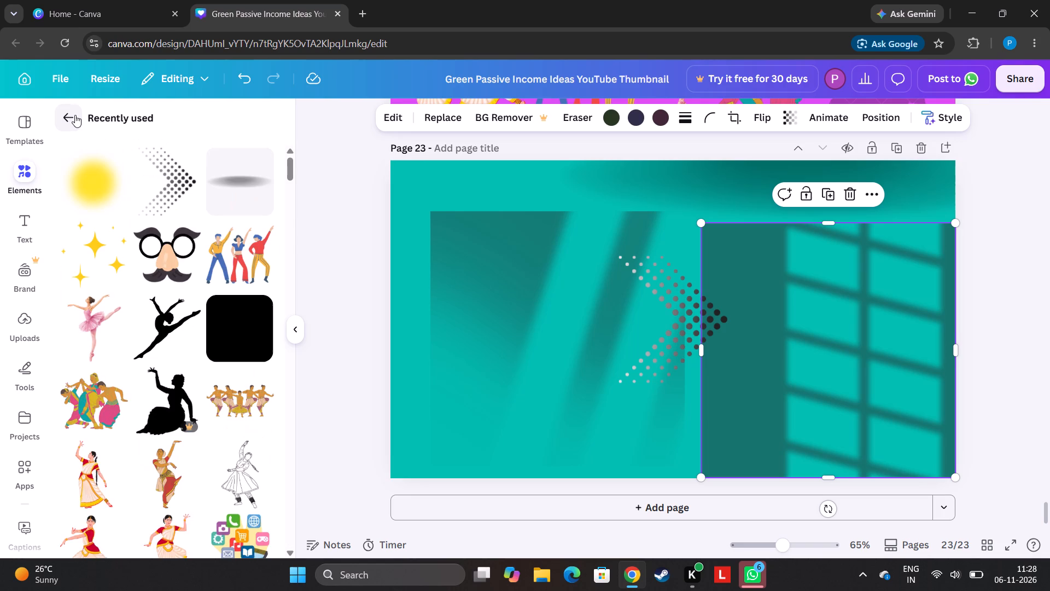
click(71, 118)
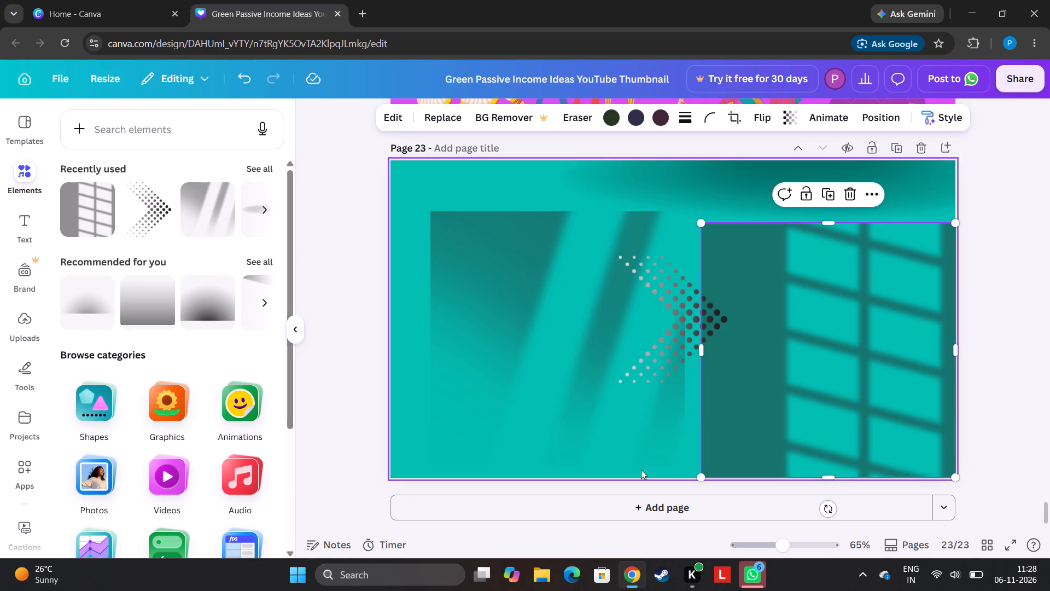
Move the dotted halftone arrow into page 23's bottom-left corner, partly over the left edge.
drag(670, 341, 413, 448)
Enlarge the diagonal light-streak shadow to about page 23's full height and place it over the page's left edge.
drag(582, 382, 557, 337)
drag(540, 316, 507, 288)
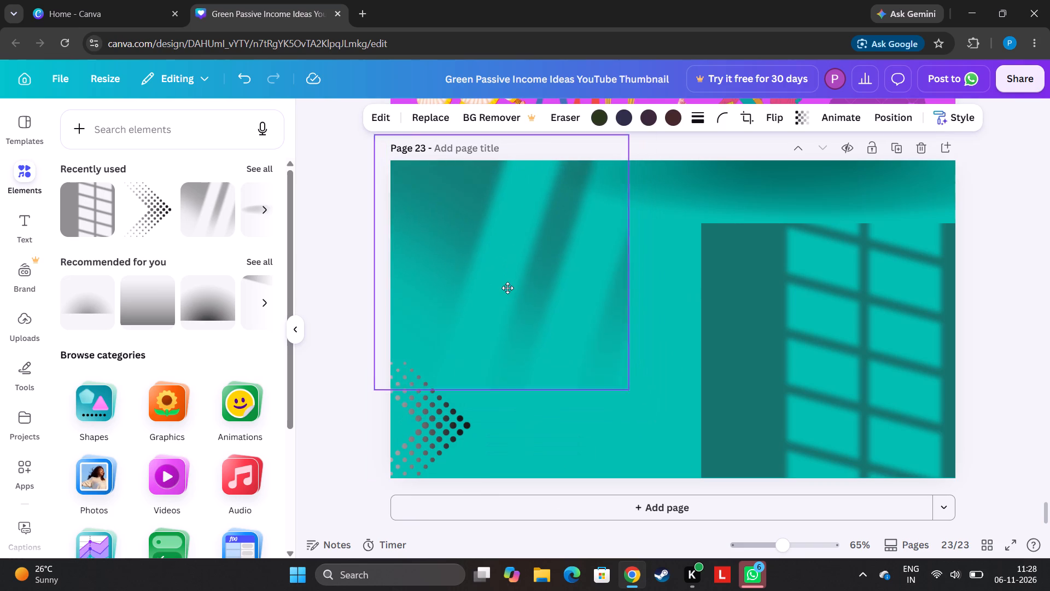
drag(507, 288, 486, 333)
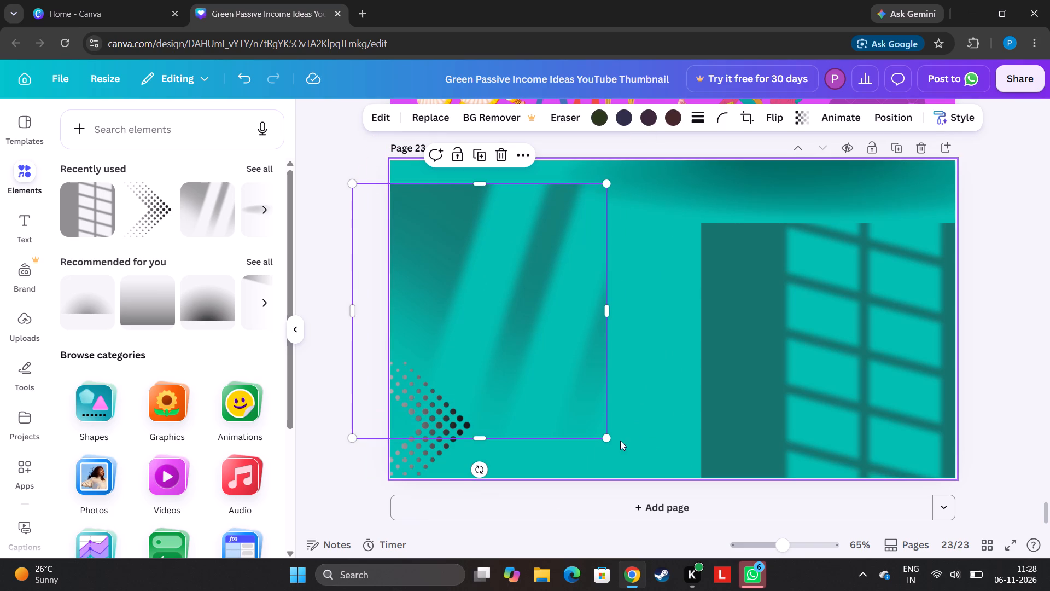
drag(601, 436, 698, 458)
drag(625, 443, 629, 416)
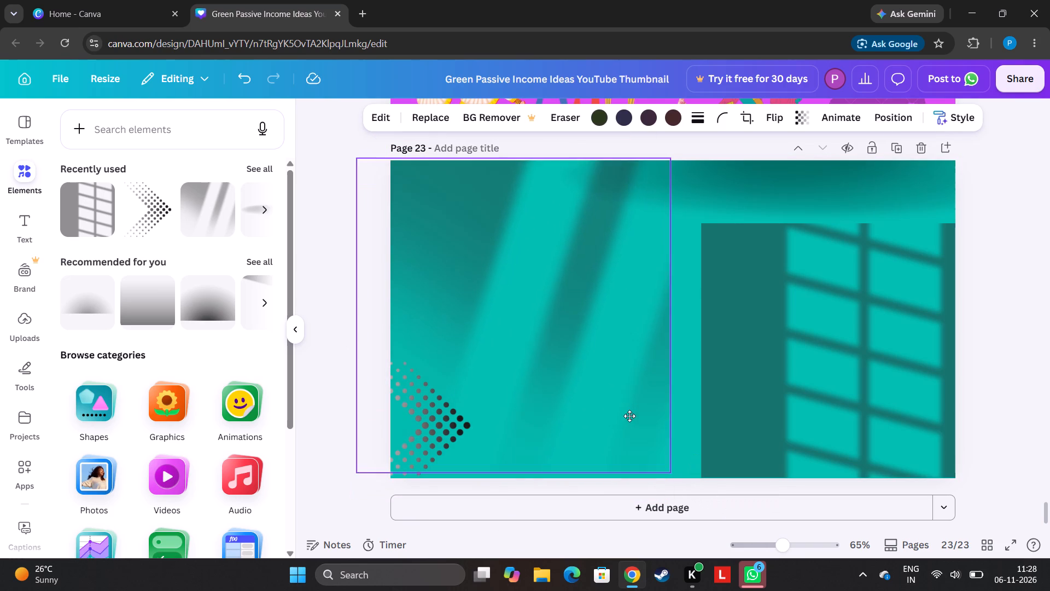
drag(629, 416, 629, 428)
Swap the two shadows so the window-pane shadow sits in page 23's top-left corner and the light-streak shadow fills the right half.
drag(809, 425, 733, 356)
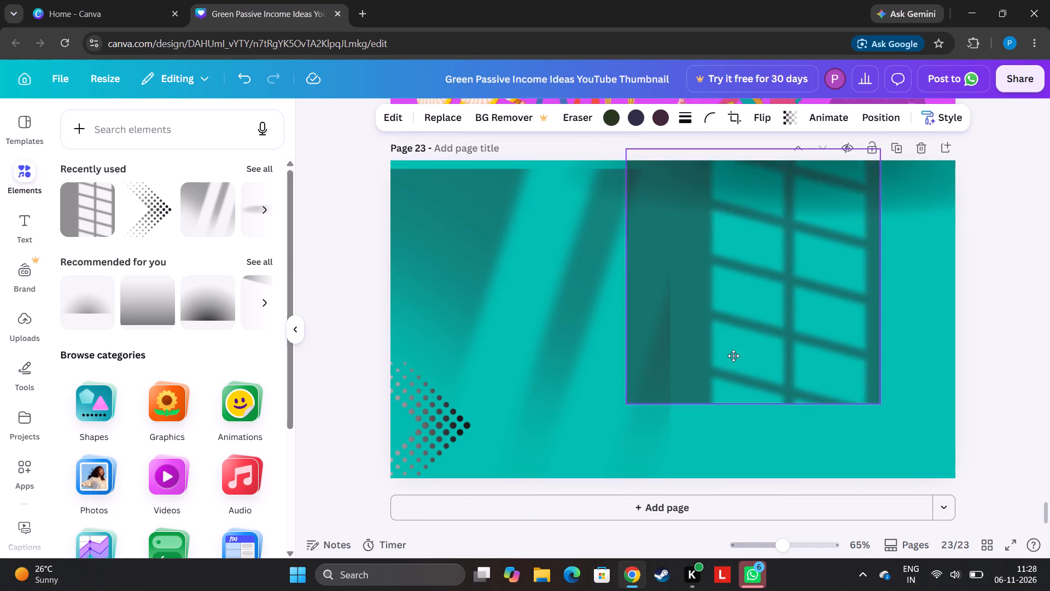
drag(733, 356, 773, 377)
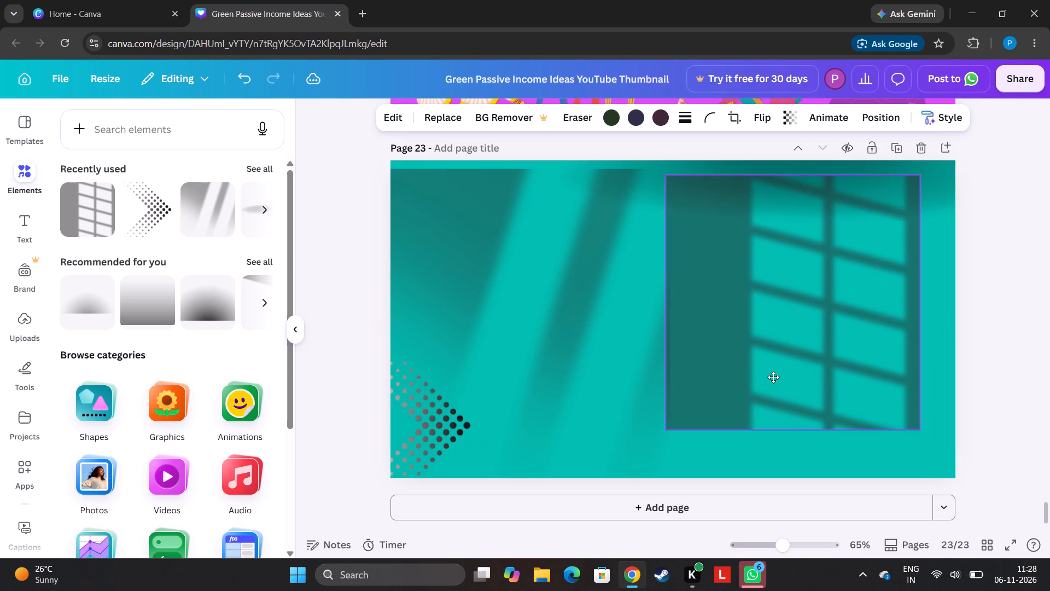
drag(773, 377, 493, 376)
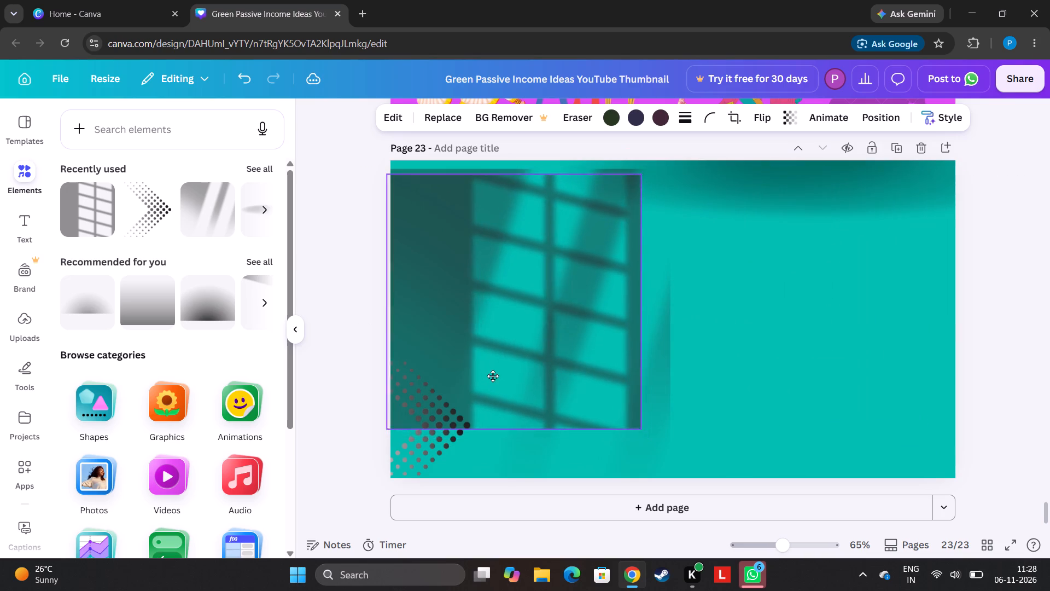
drag(493, 376, 496, 364)
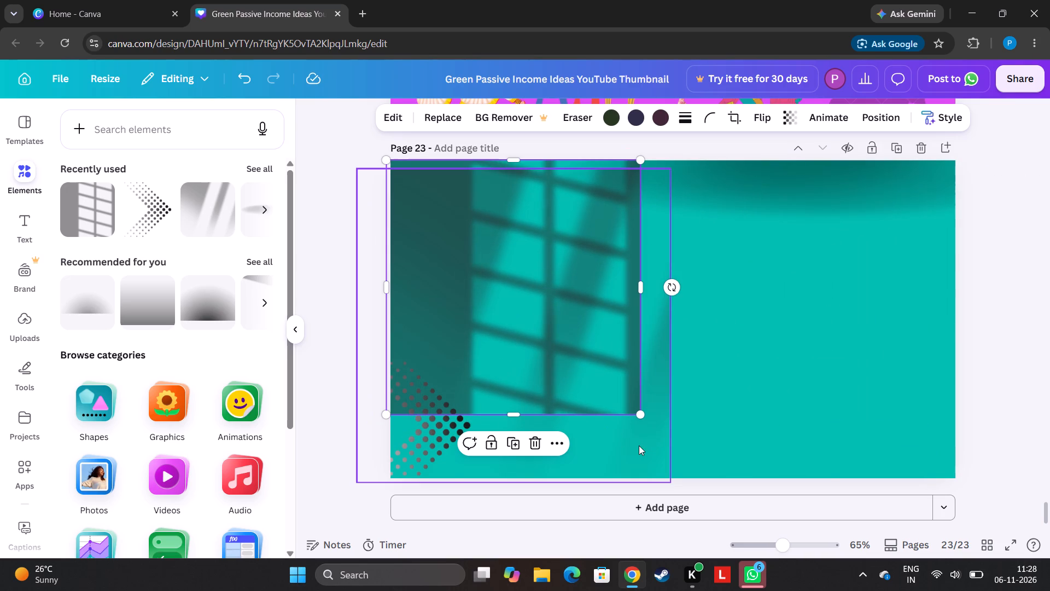
drag(639, 445, 934, 443)
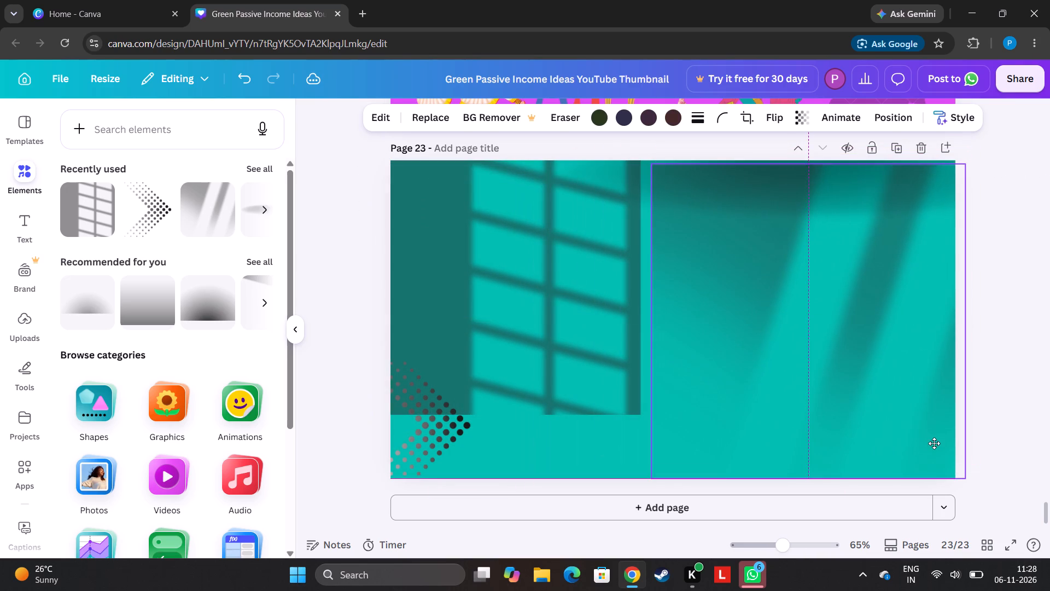
drag(934, 443, 912, 434)
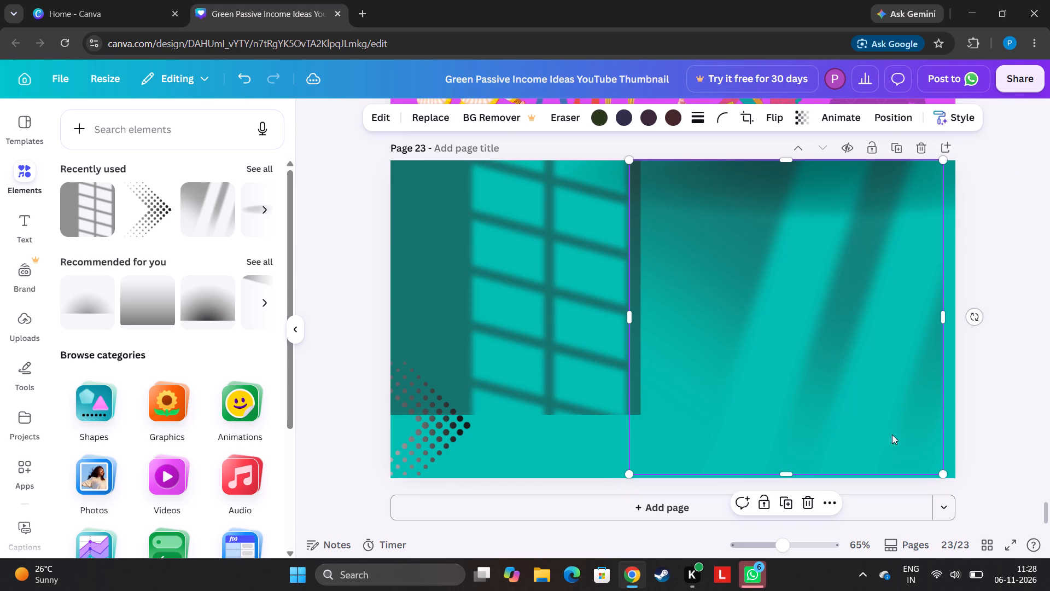
Move the halftone arrow from page 23's bottom-left corner onto the light-streak shadow in the right half.
drag(445, 437, 834, 358)
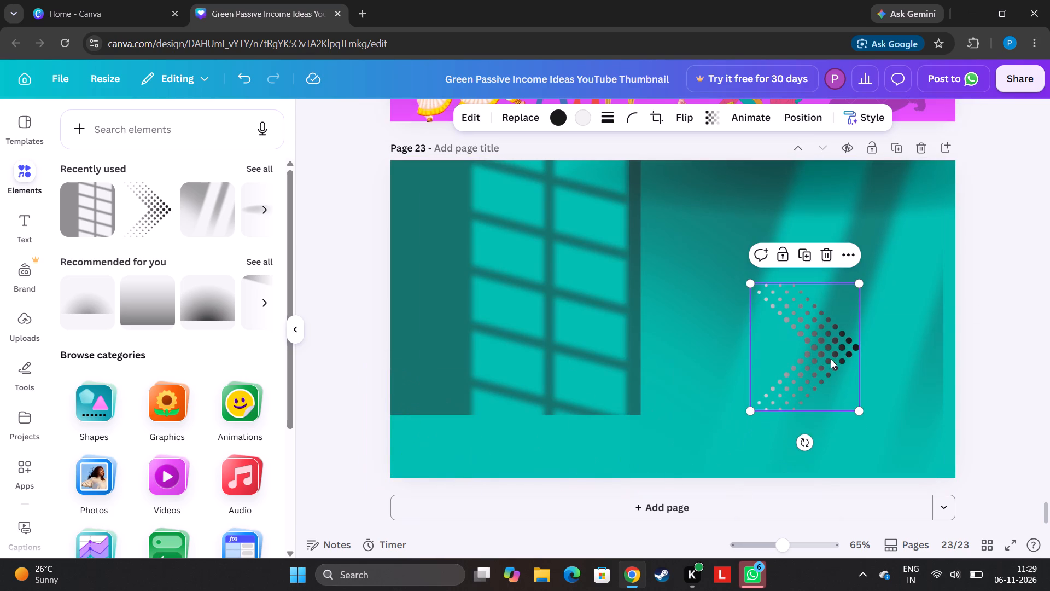
Enlarge the window-pane shadow to page 23's full height and place it over the left half, extending past the page's left edge.
drag(573, 358, 581, 354)
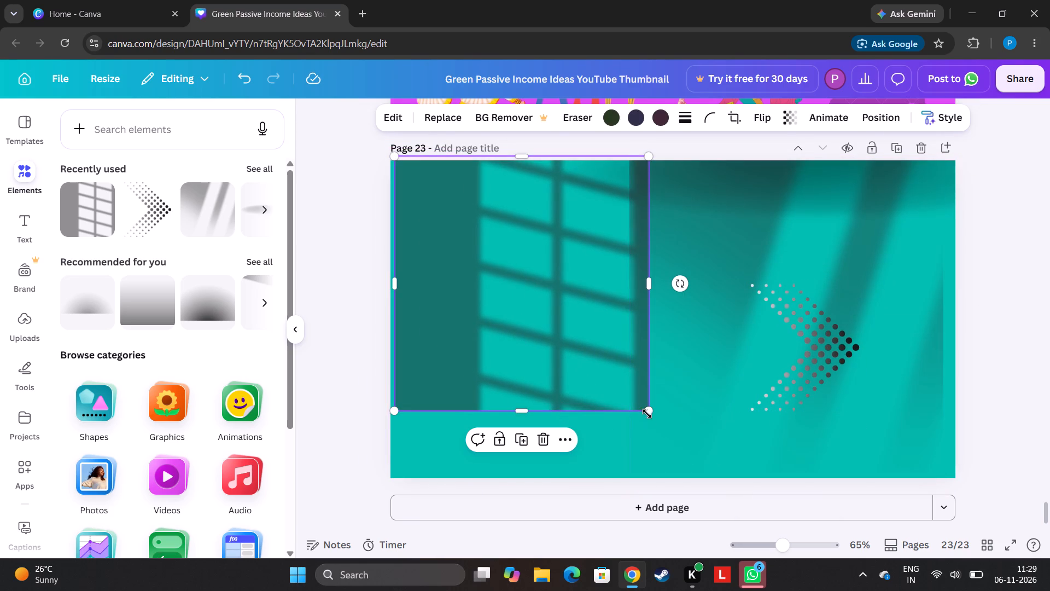
drag(645, 409, 649, 506)
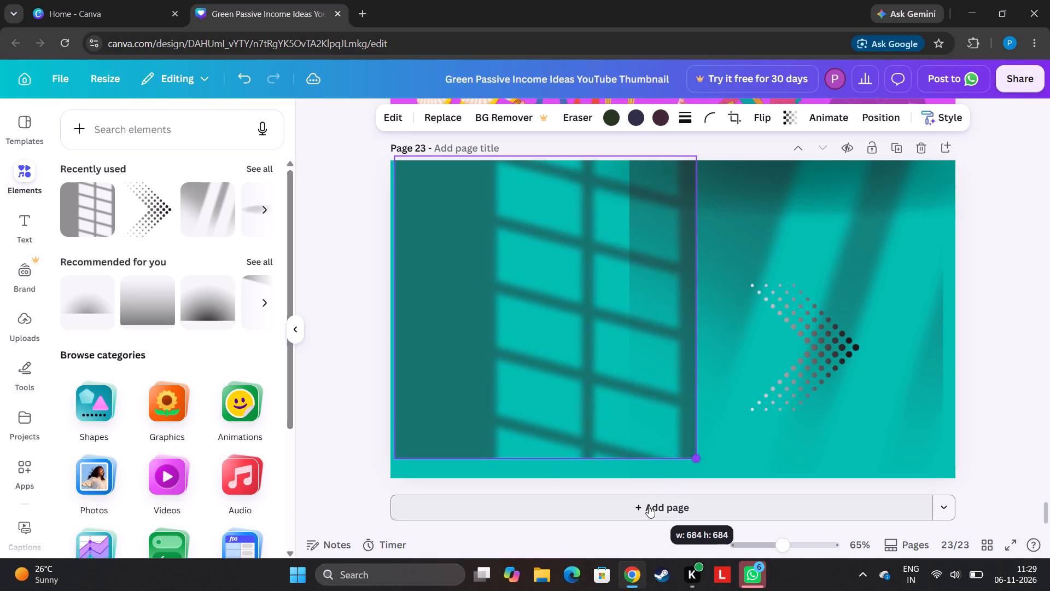
drag(649, 506, 647, 529)
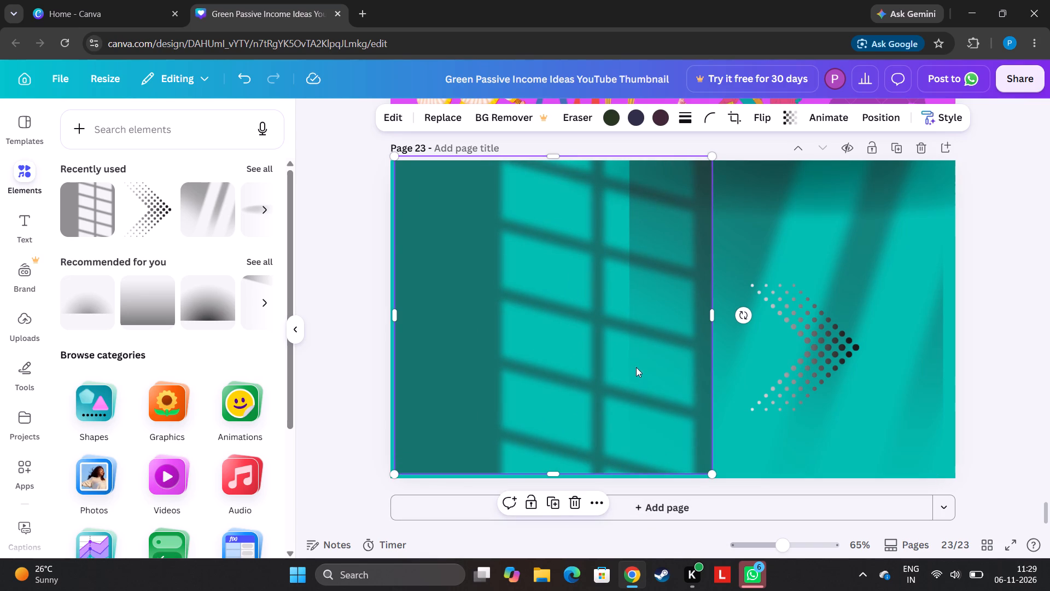
drag(664, 354, 633, 352)
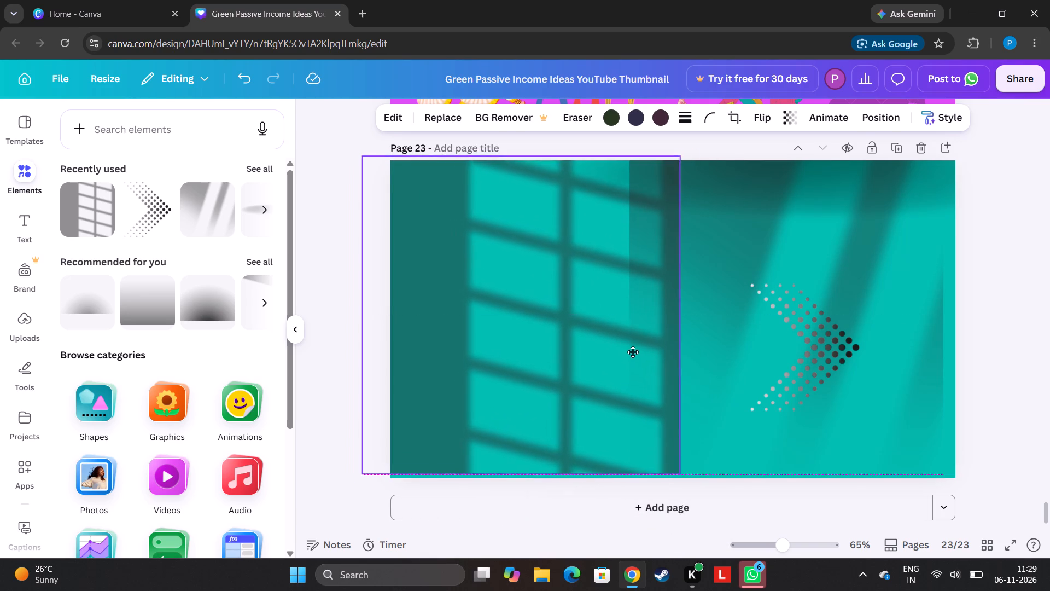
drag(633, 352, 577, 350)
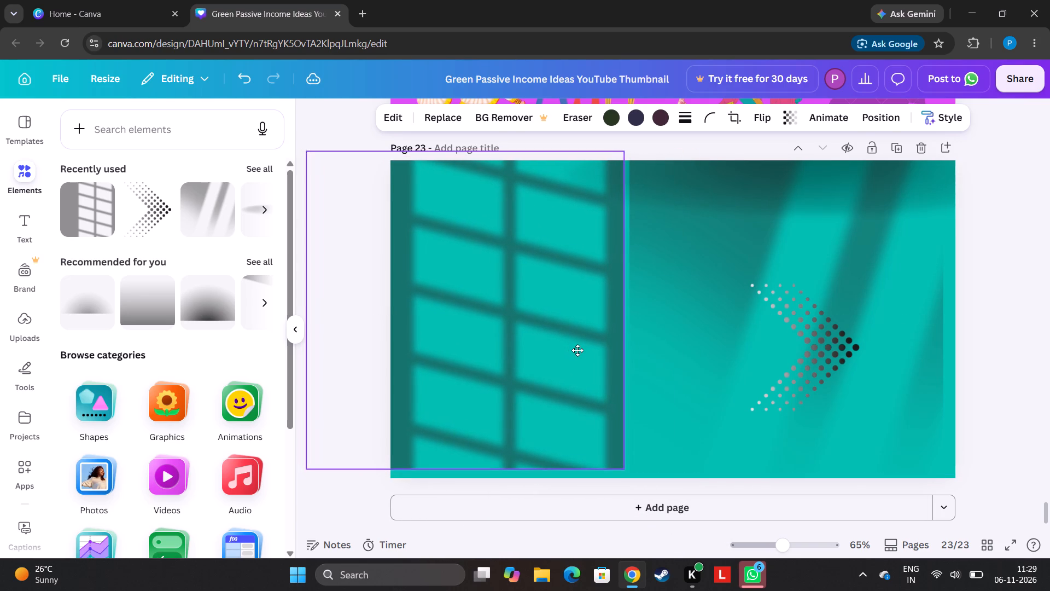
drag(577, 350, 687, 370)
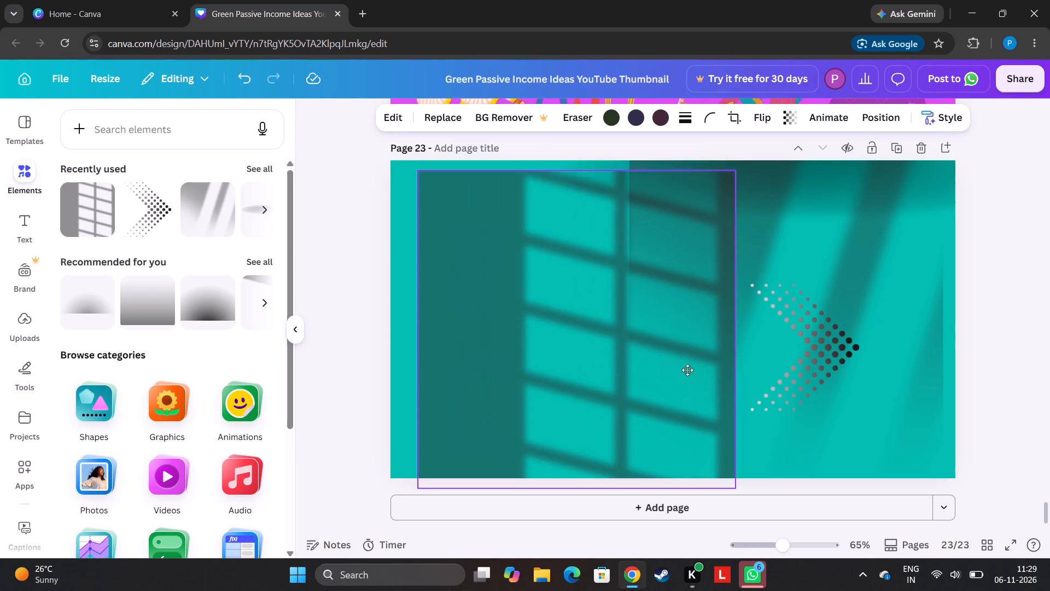
drag(687, 370, 597, 357)
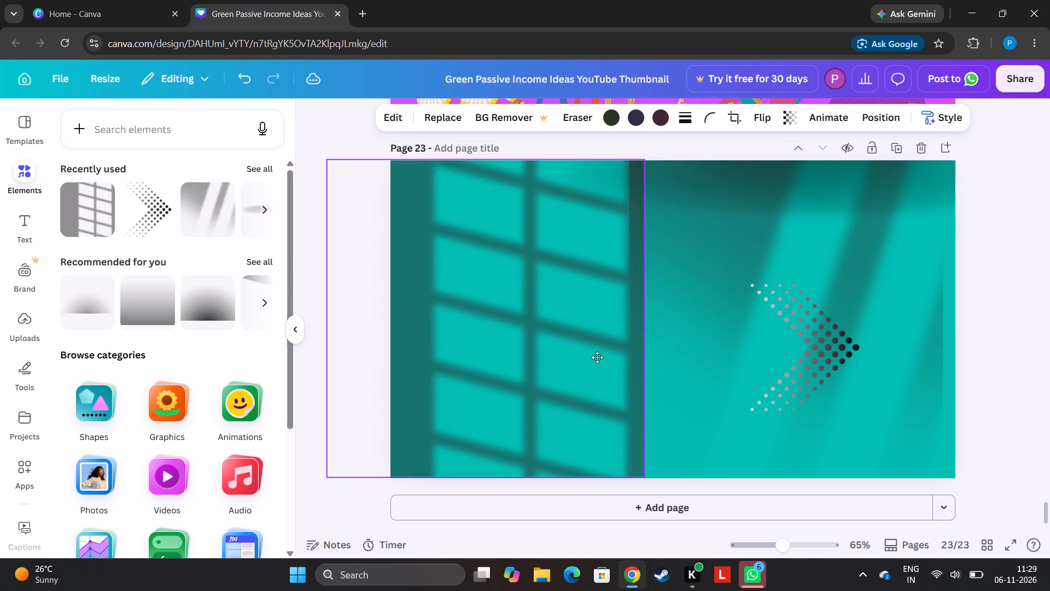
drag(597, 357, 596, 357)
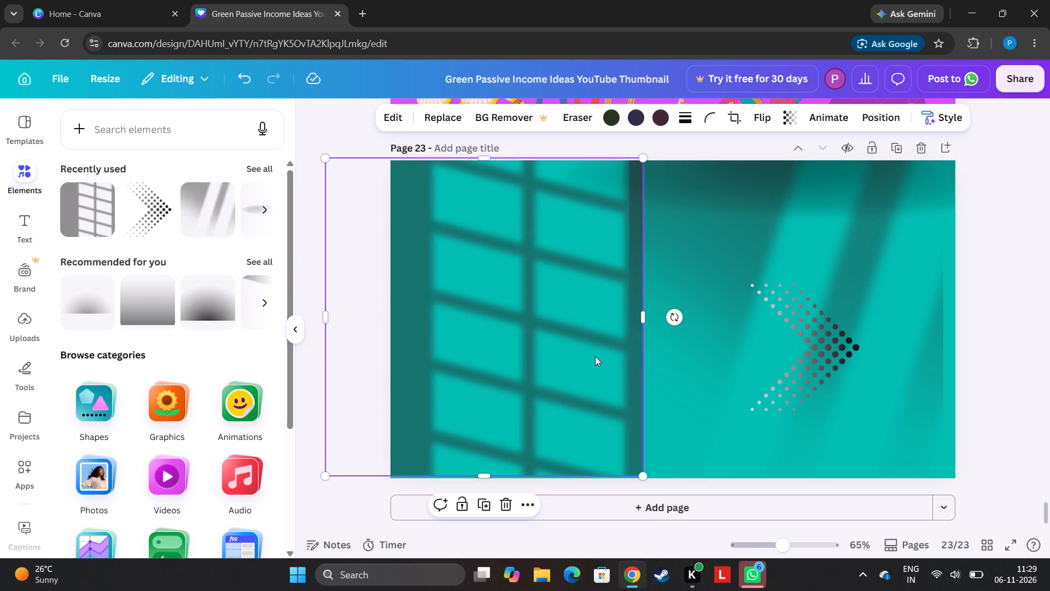
Reposition the halftone arrow at mid-height on the light-streak shadow in page 23's right half.
drag(769, 362, 639, 338)
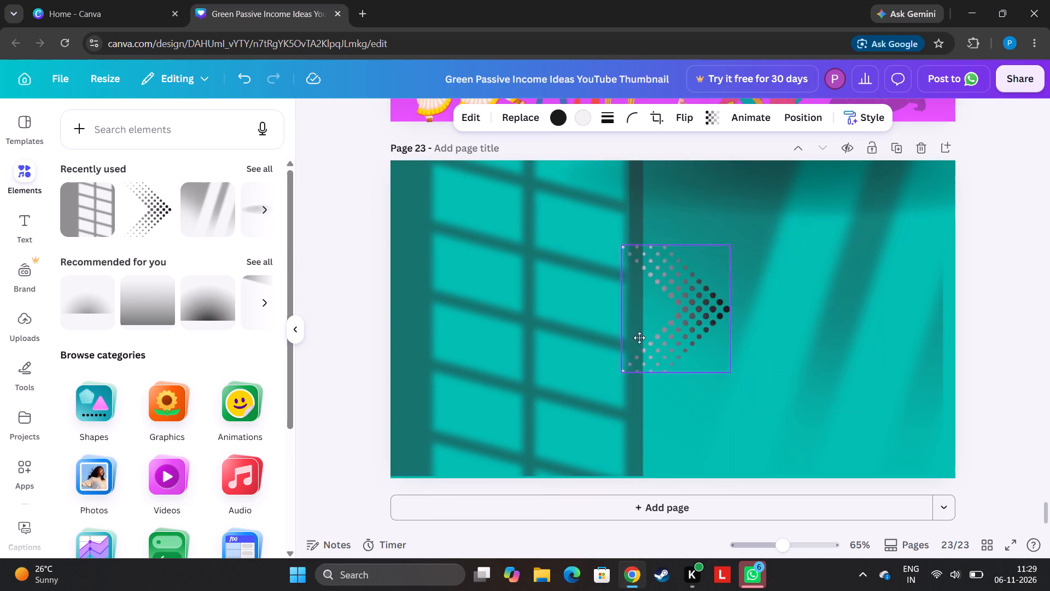
drag(639, 338, 724, 335)
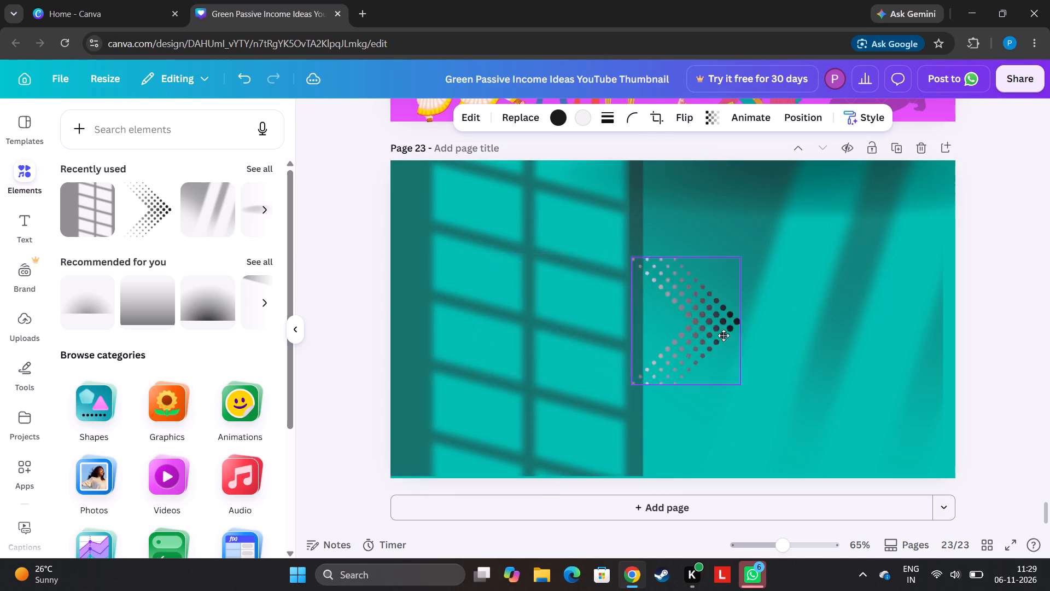
drag(724, 335, 771, 334)
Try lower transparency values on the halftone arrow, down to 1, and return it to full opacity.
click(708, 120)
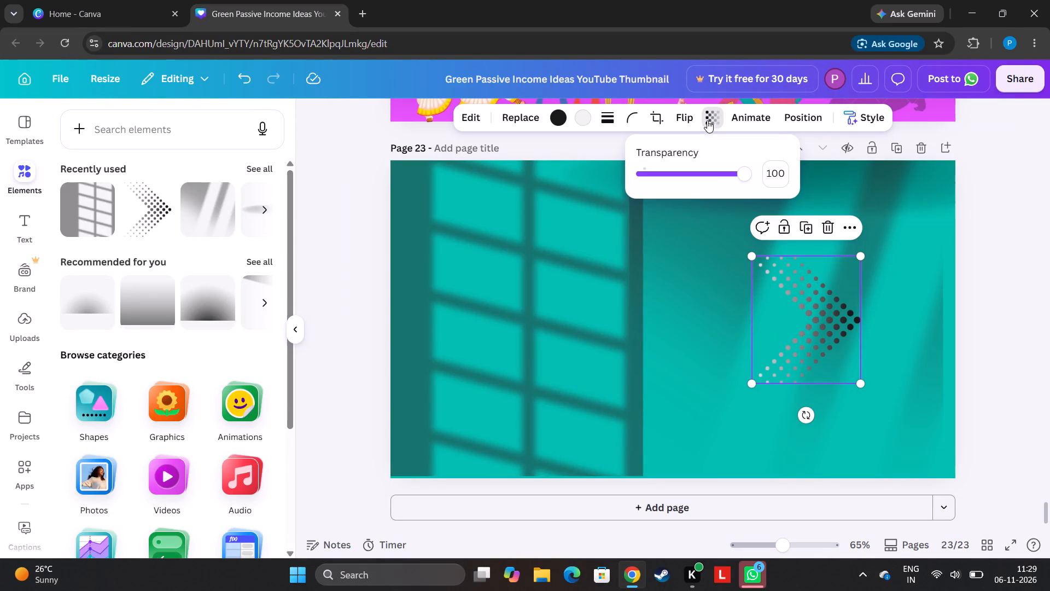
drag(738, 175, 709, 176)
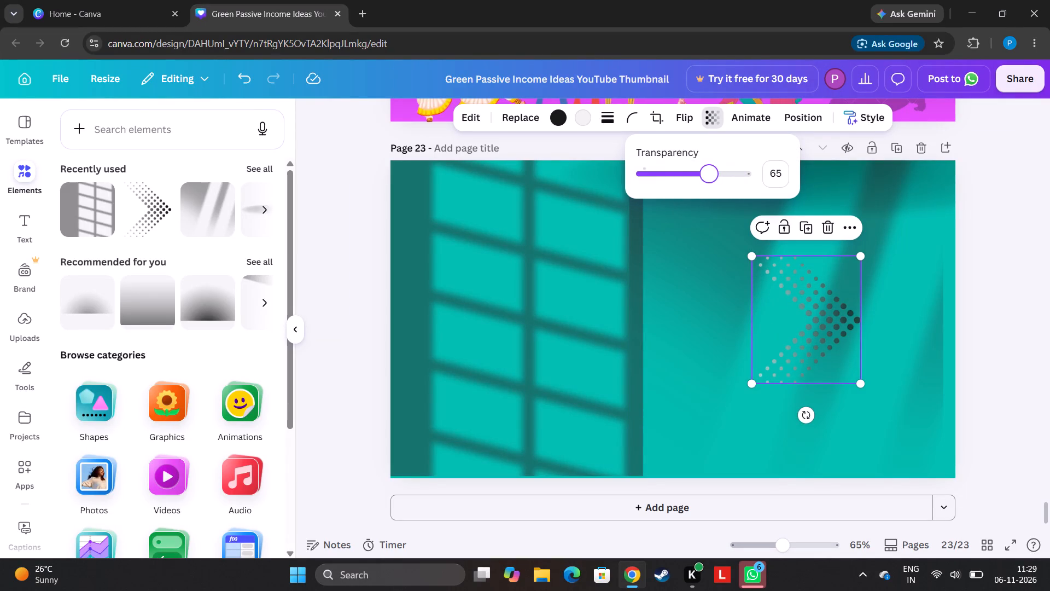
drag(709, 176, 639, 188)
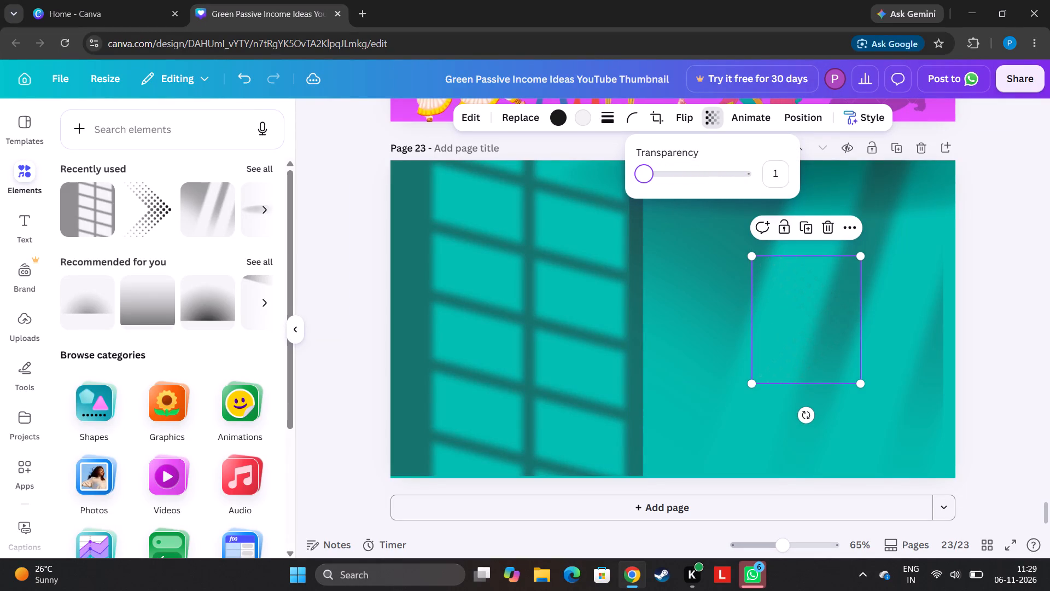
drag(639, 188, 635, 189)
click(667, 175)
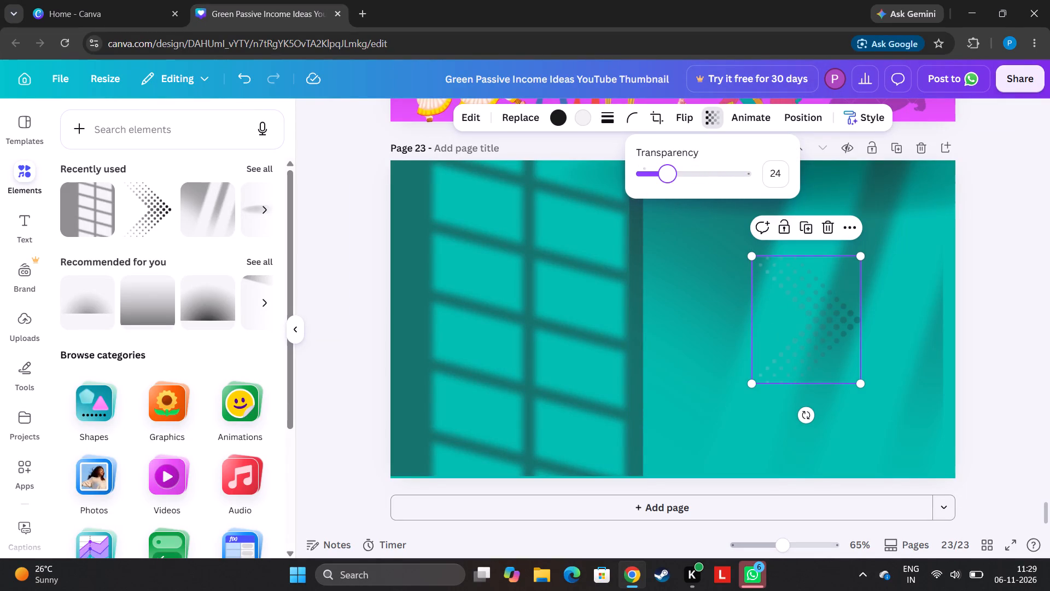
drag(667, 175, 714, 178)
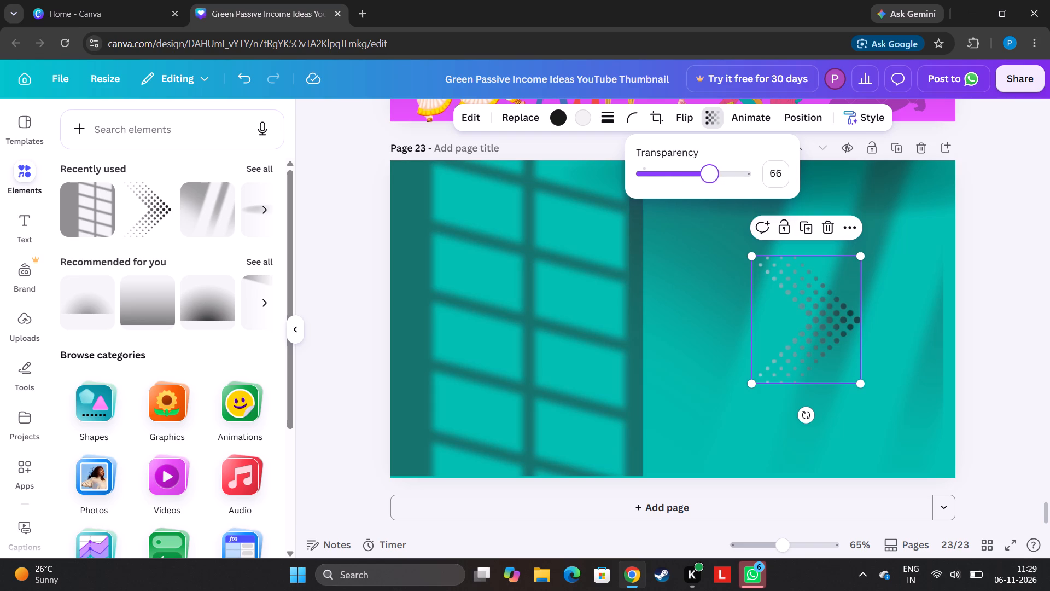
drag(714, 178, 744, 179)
Set the window-pane shadow's transparency to 33.
click(576, 236)
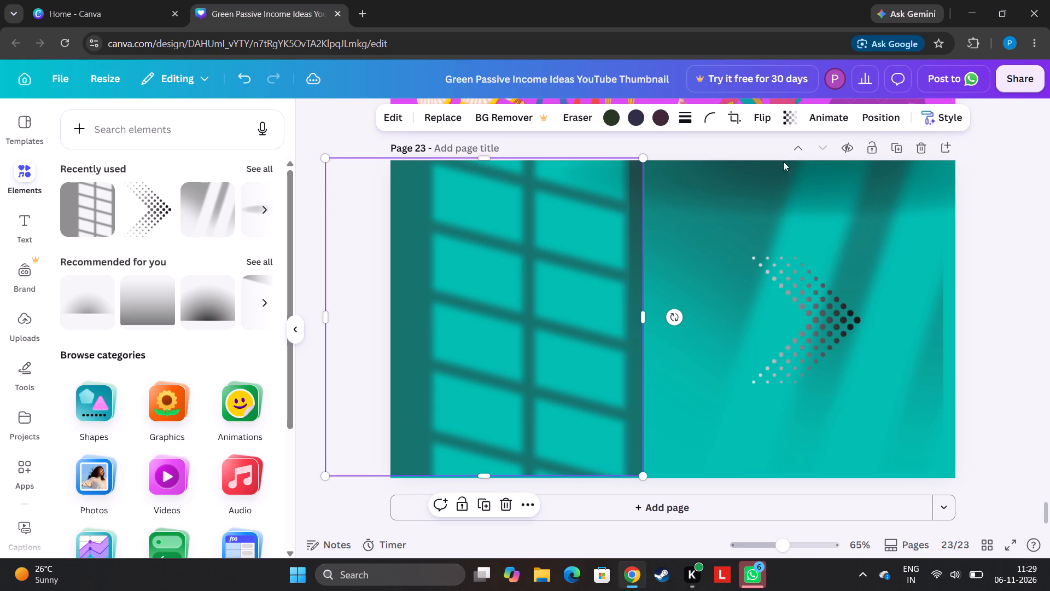
click(789, 123)
drag(813, 172, 813, 173)
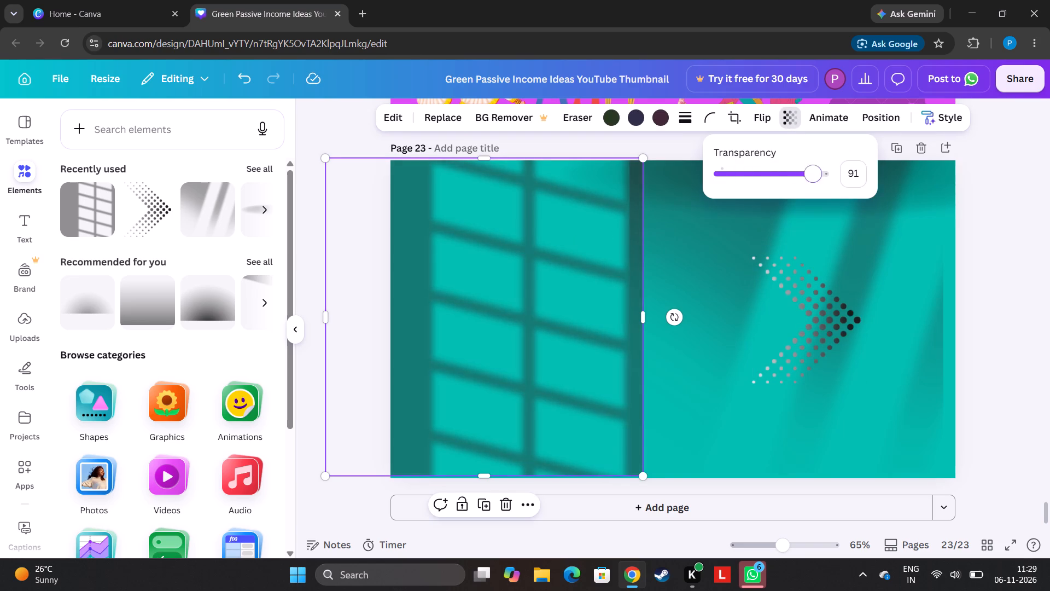
drag(813, 173, 757, 187)
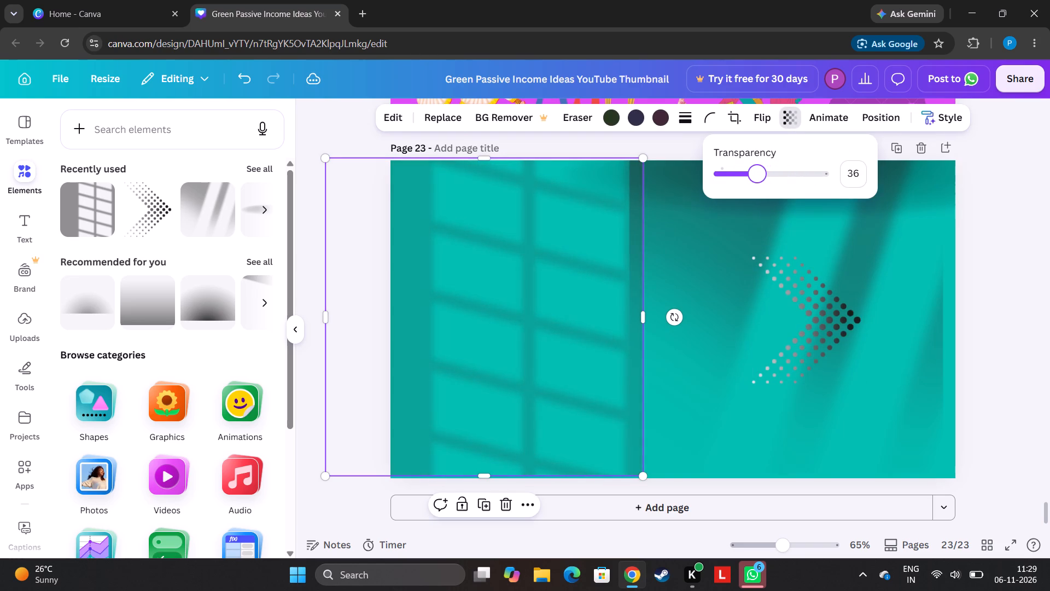
drag(757, 187, 742, 200)
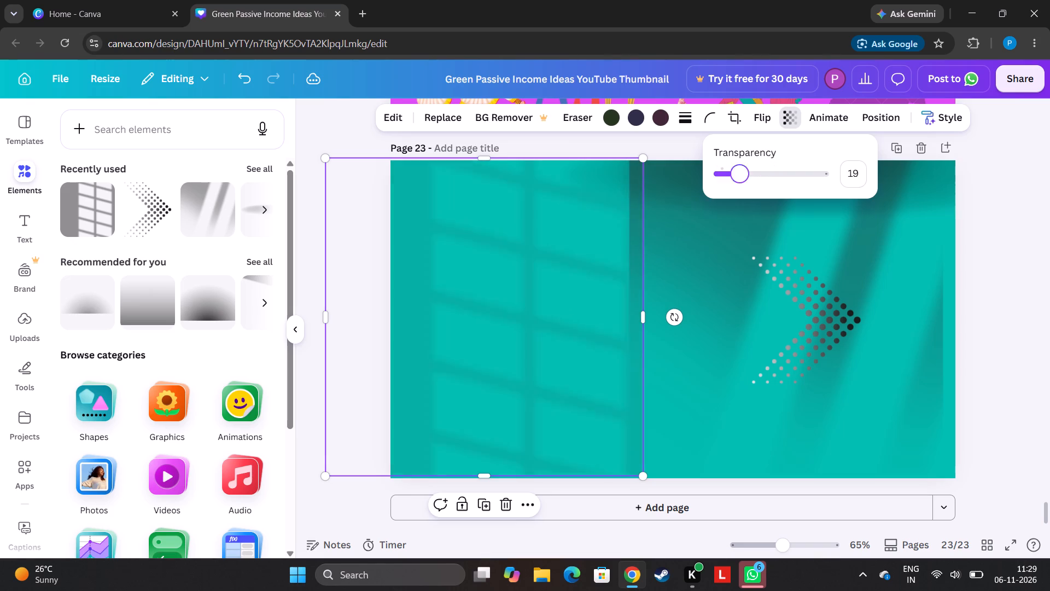
drag(742, 200, 754, 198)
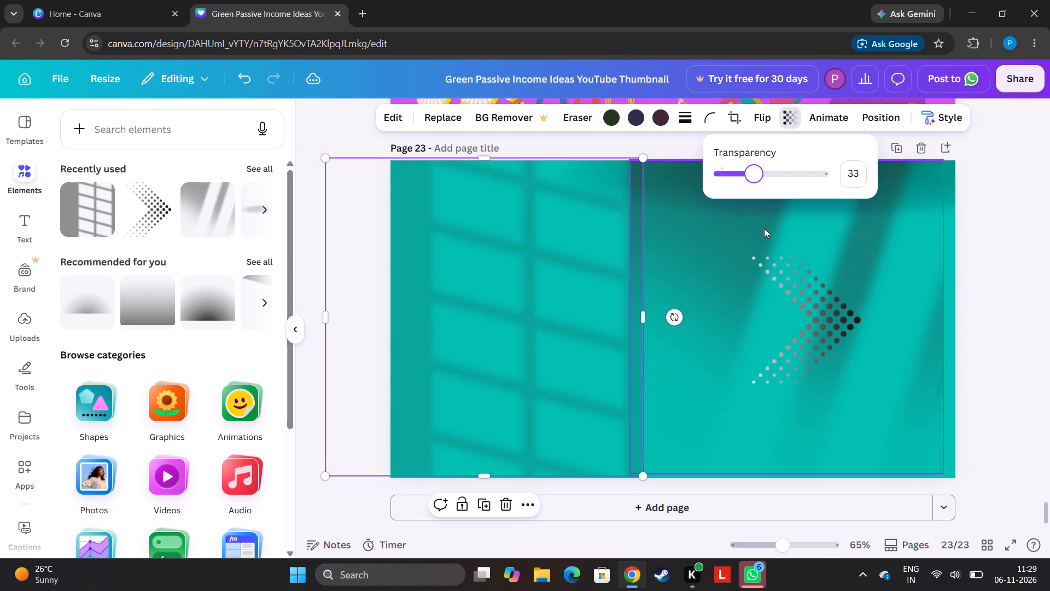
Set the light-streak shadow's transparency to 43.
click(870, 274)
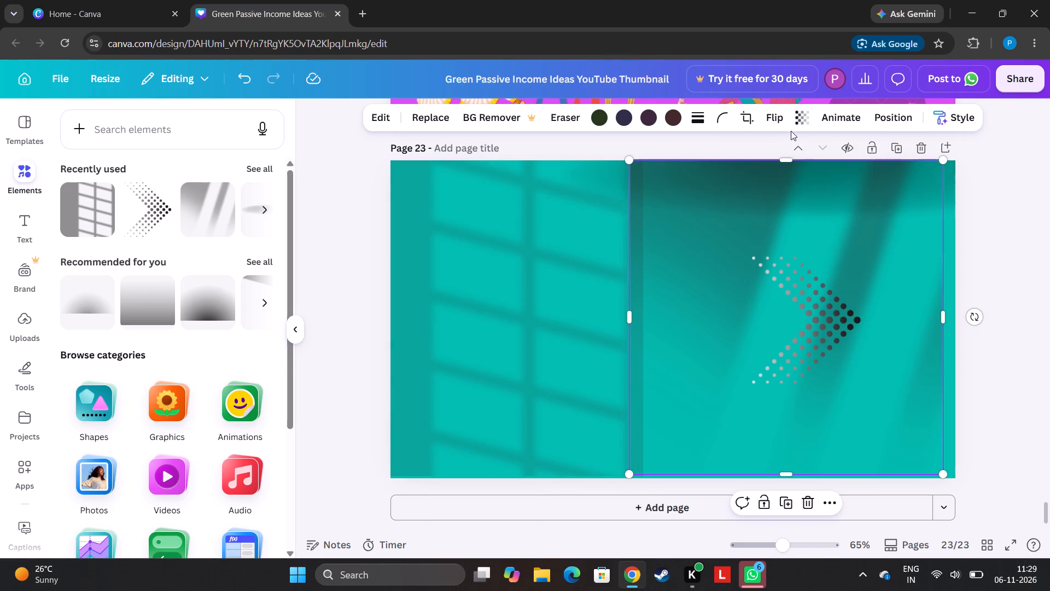
click(795, 129)
click(801, 114)
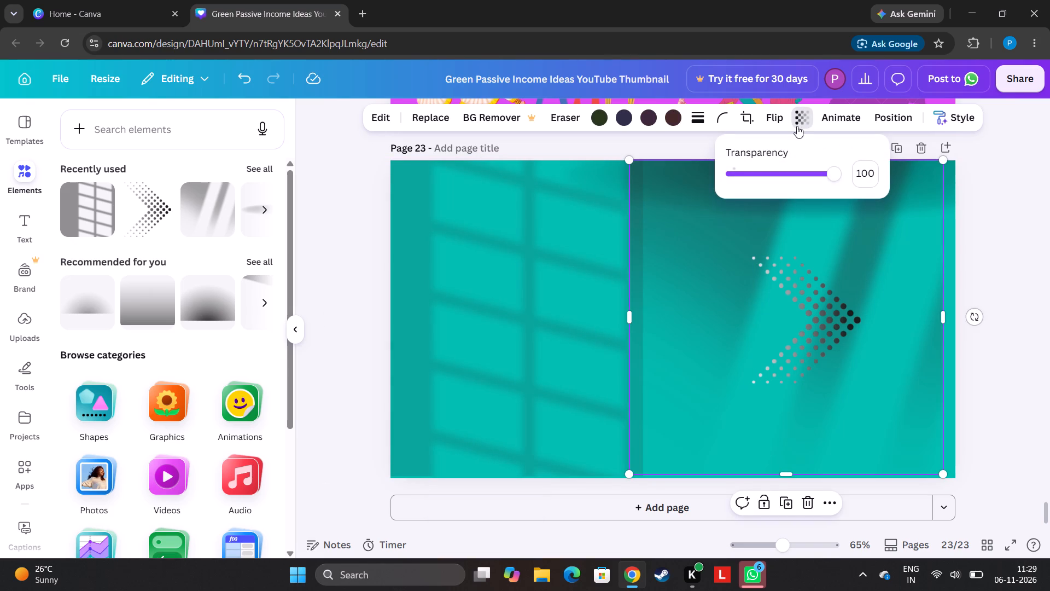
drag(833, 173, 803, 180)
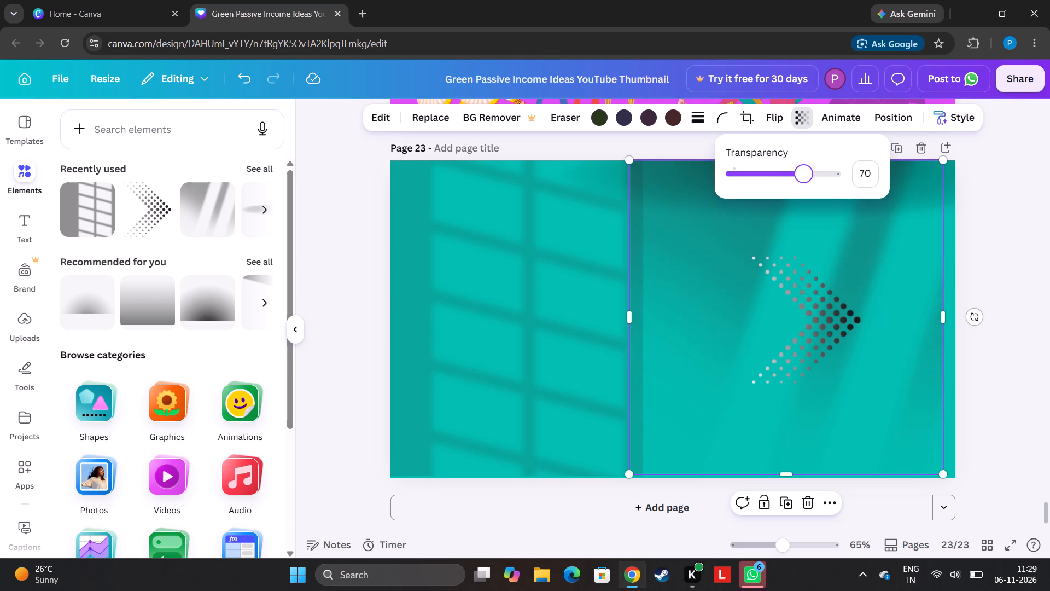
drag(803, 180, 778, 184)
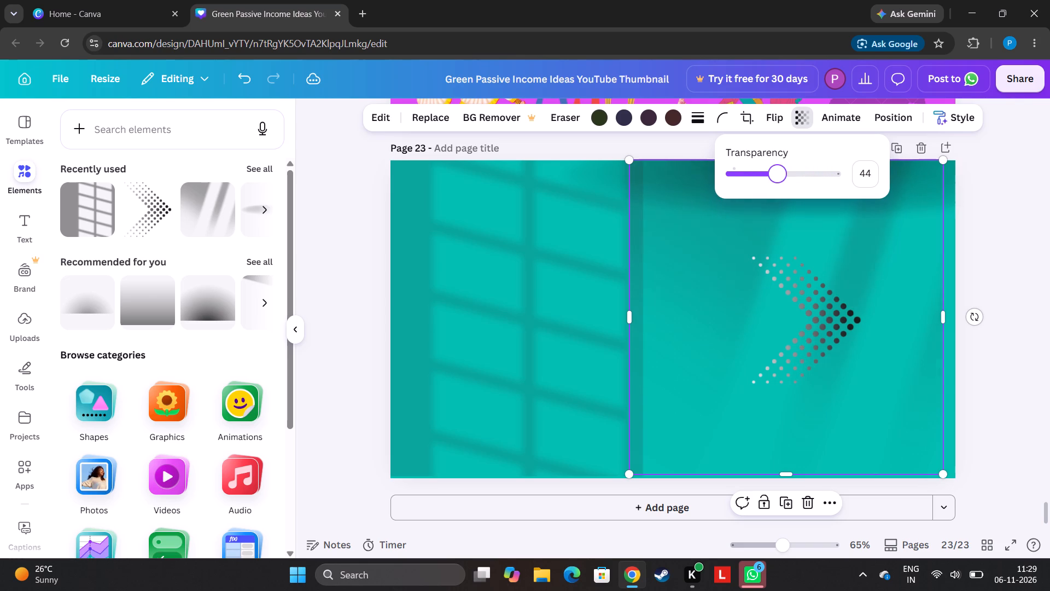
drag(778, 184, 775, 187)
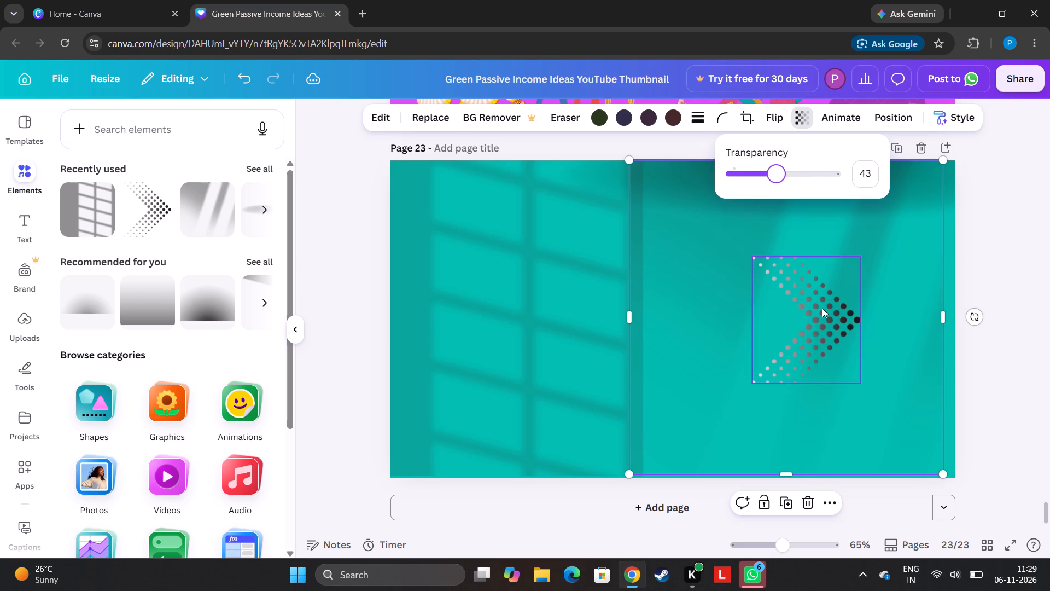
Move the halftone arrow slightly up and set its transparency value to 100.
drag(822, 308, 810, 288)
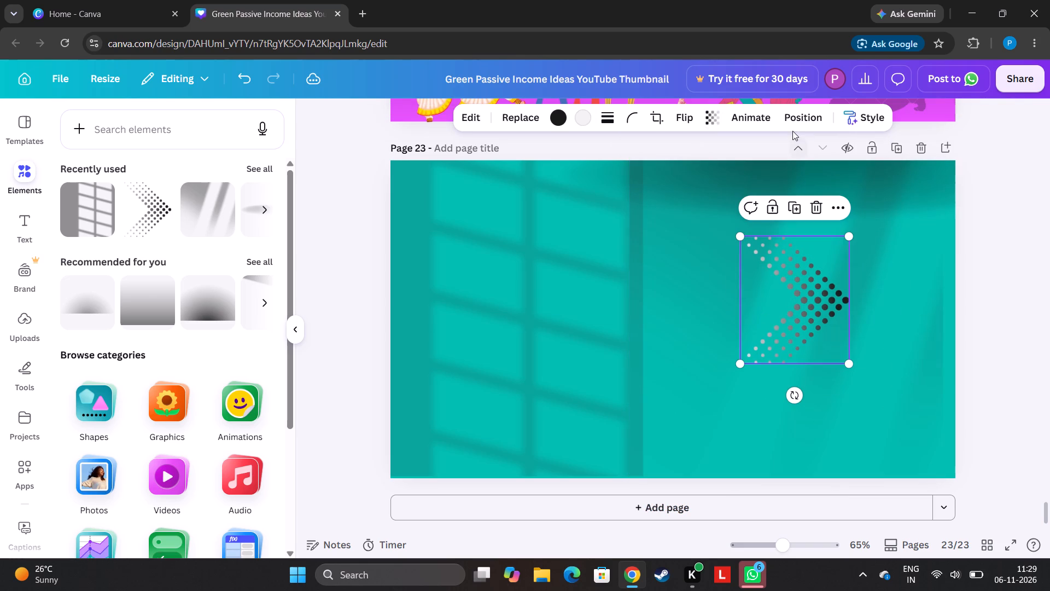
click(713, 128)
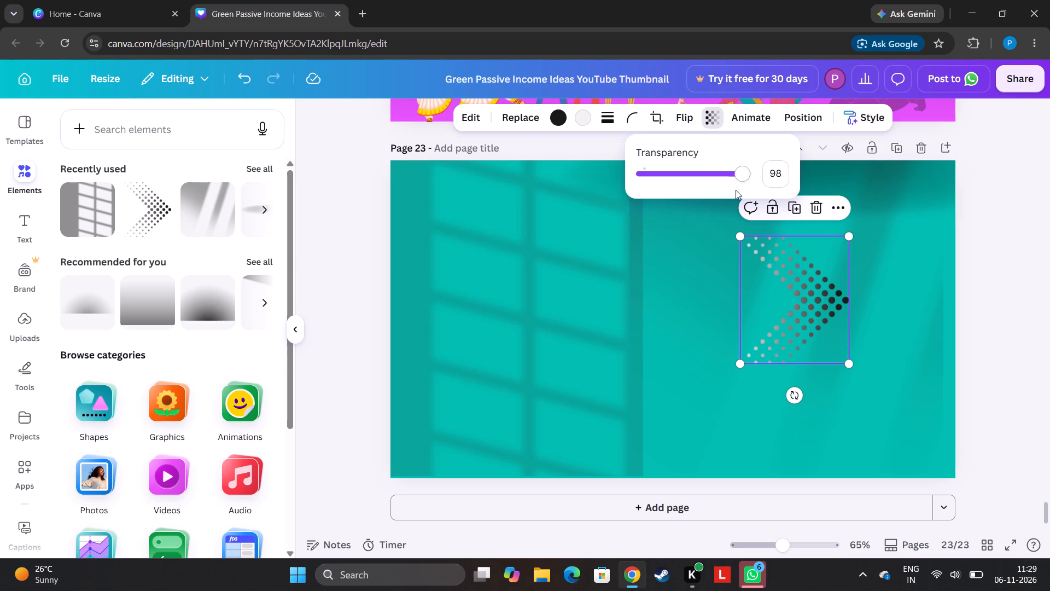
drag(734, 178, 775, 181)
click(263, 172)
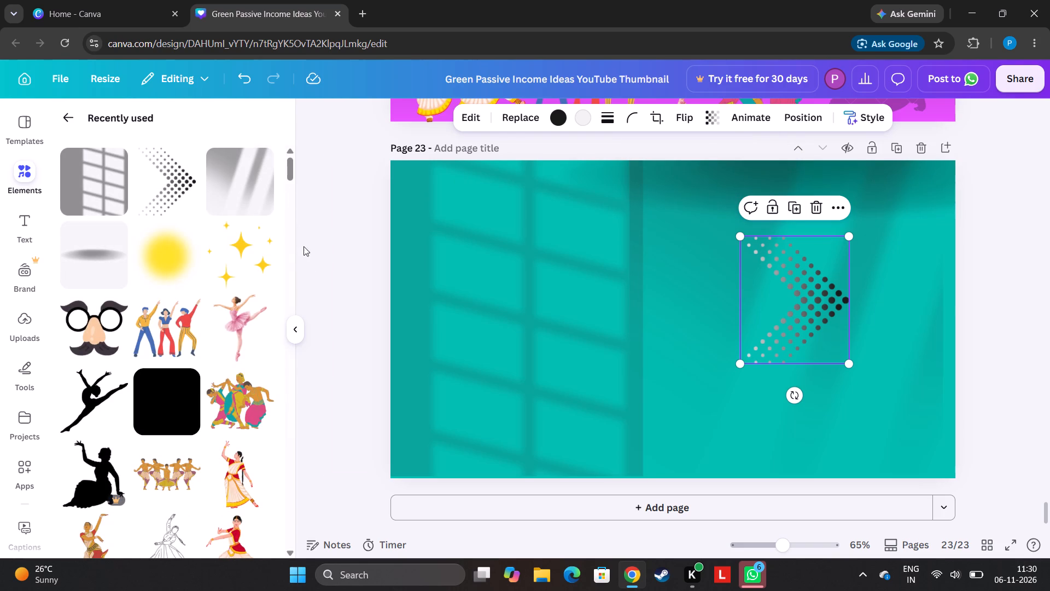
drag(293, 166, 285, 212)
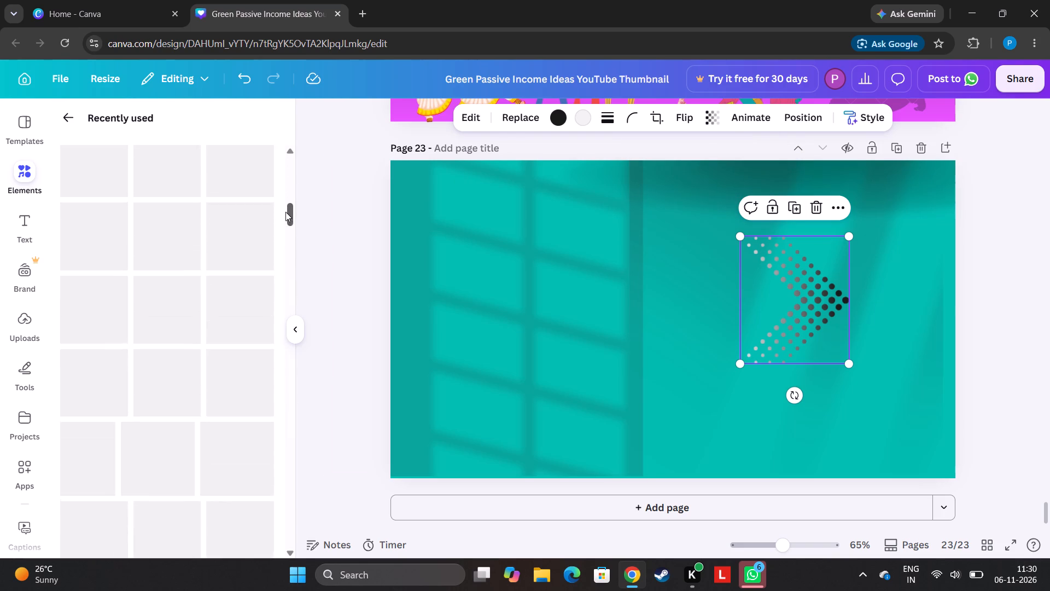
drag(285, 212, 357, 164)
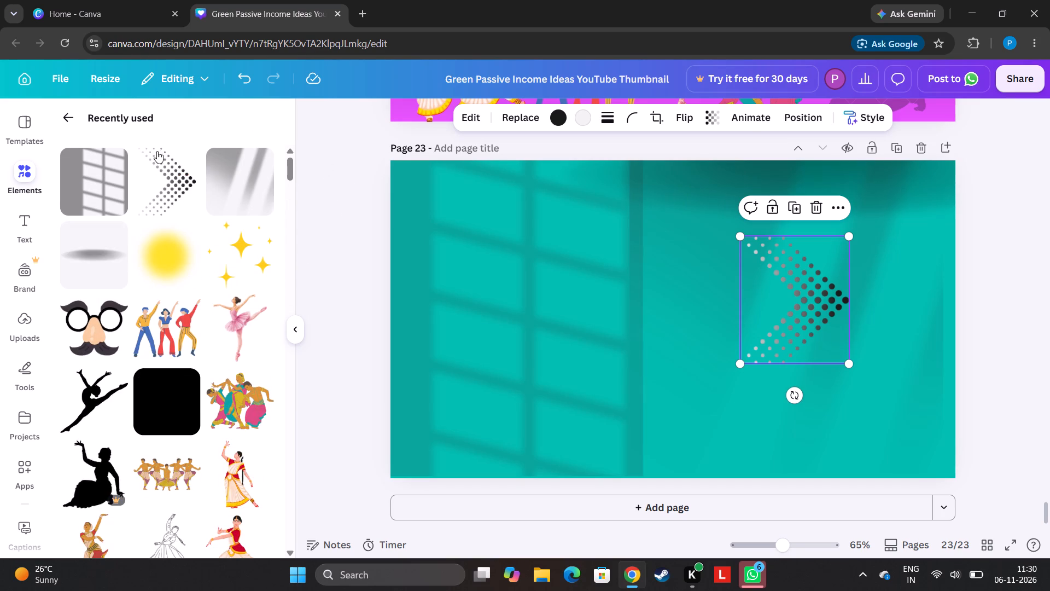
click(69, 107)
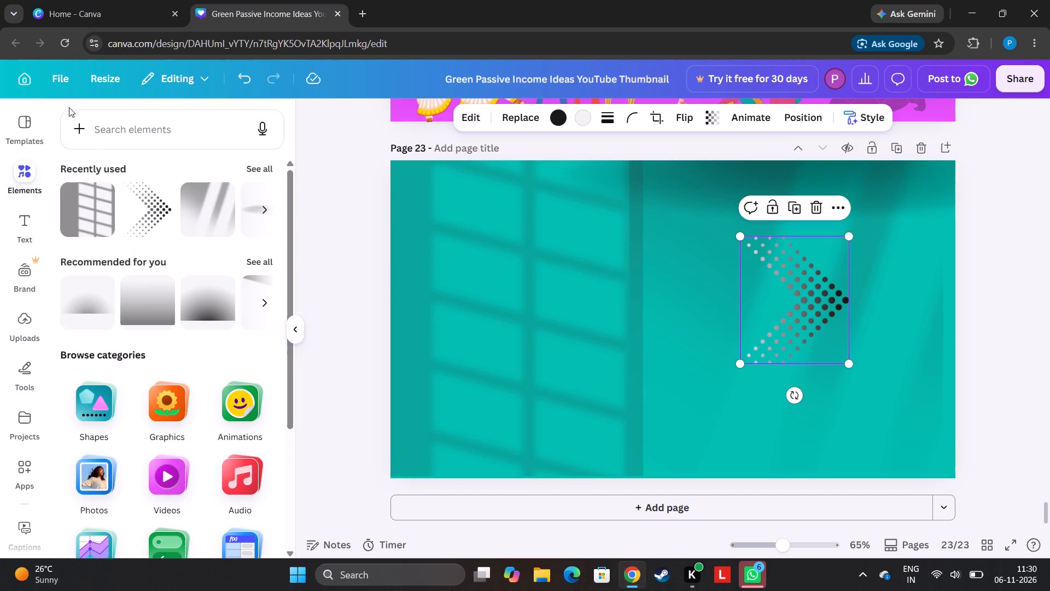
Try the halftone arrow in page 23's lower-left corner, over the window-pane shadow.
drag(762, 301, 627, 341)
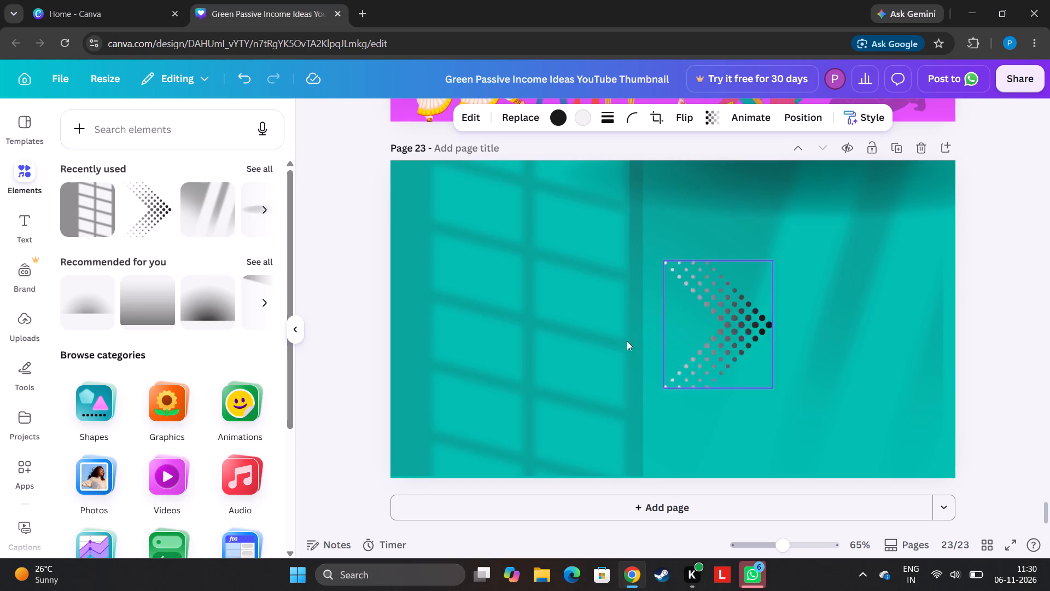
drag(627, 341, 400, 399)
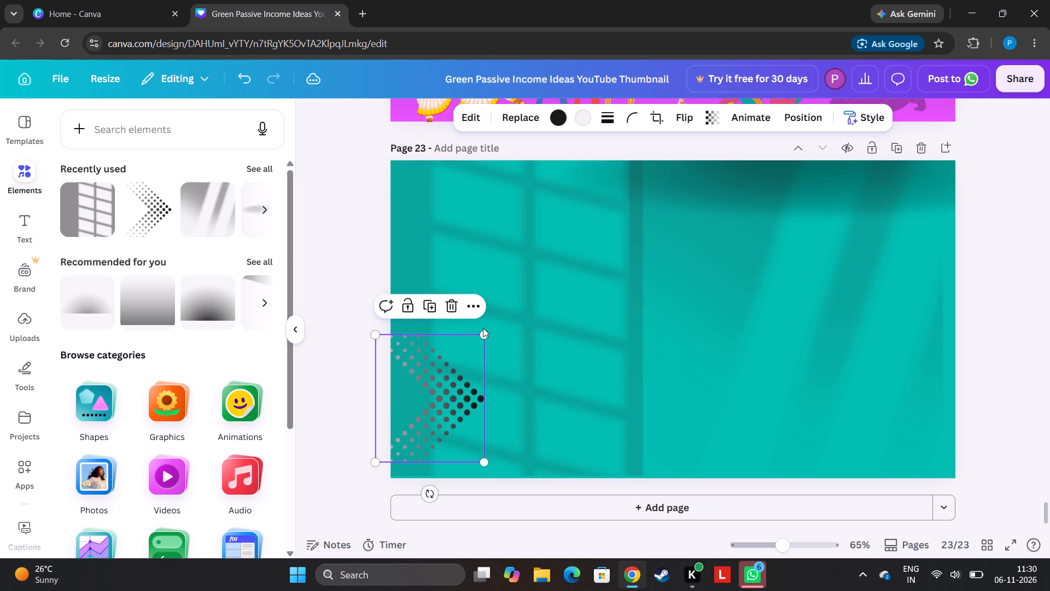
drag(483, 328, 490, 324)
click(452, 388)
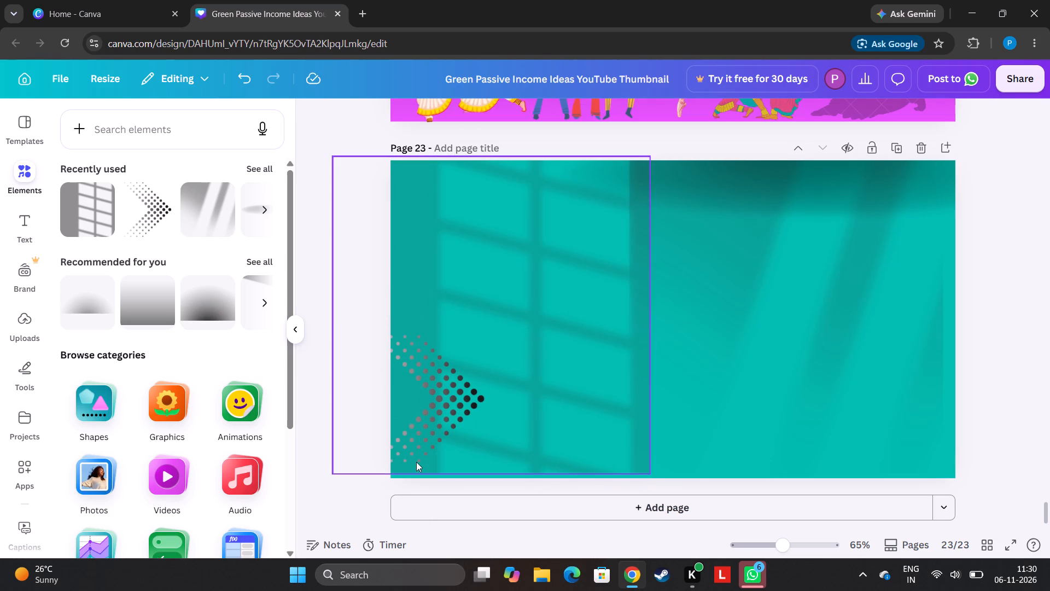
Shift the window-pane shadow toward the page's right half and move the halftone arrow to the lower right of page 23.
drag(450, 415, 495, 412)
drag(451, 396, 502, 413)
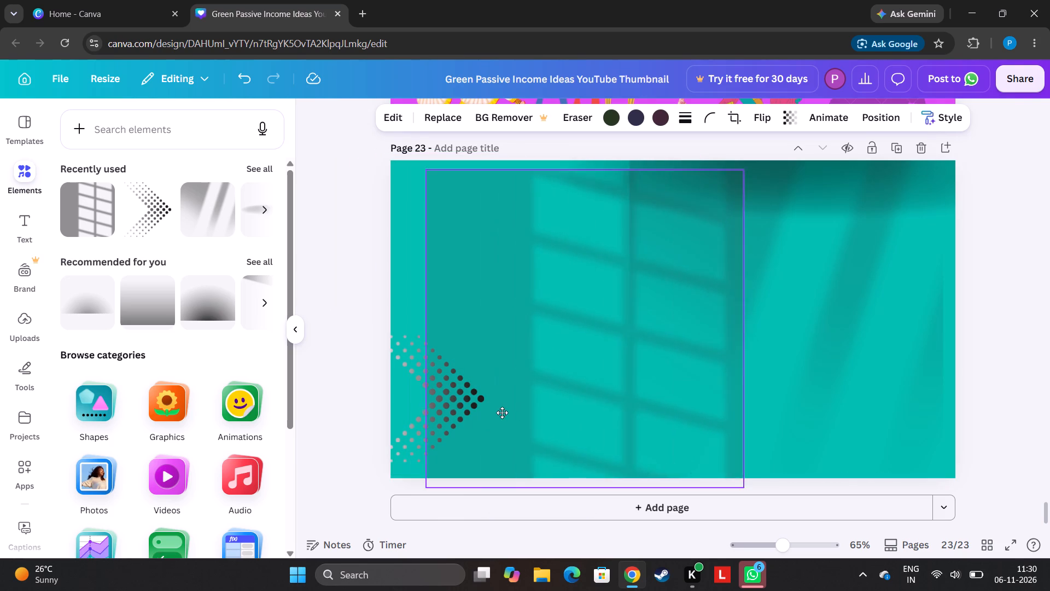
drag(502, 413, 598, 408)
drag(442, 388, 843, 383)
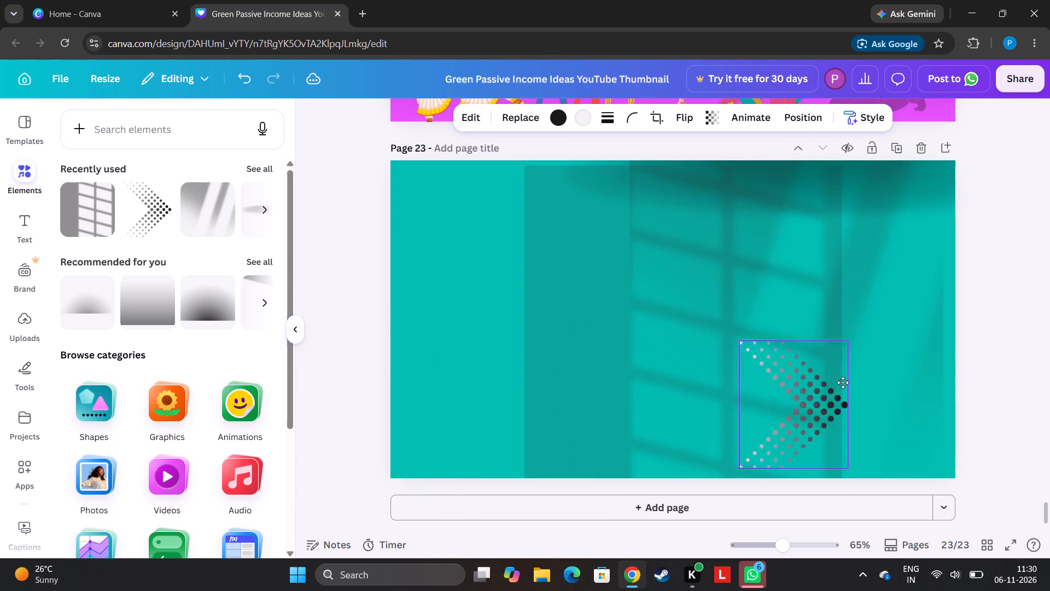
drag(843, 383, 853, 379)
Move the window-pane shadow back over page 23's left half, flush with the page's top and bottom edges.
drag(627, 389, 438, 387)
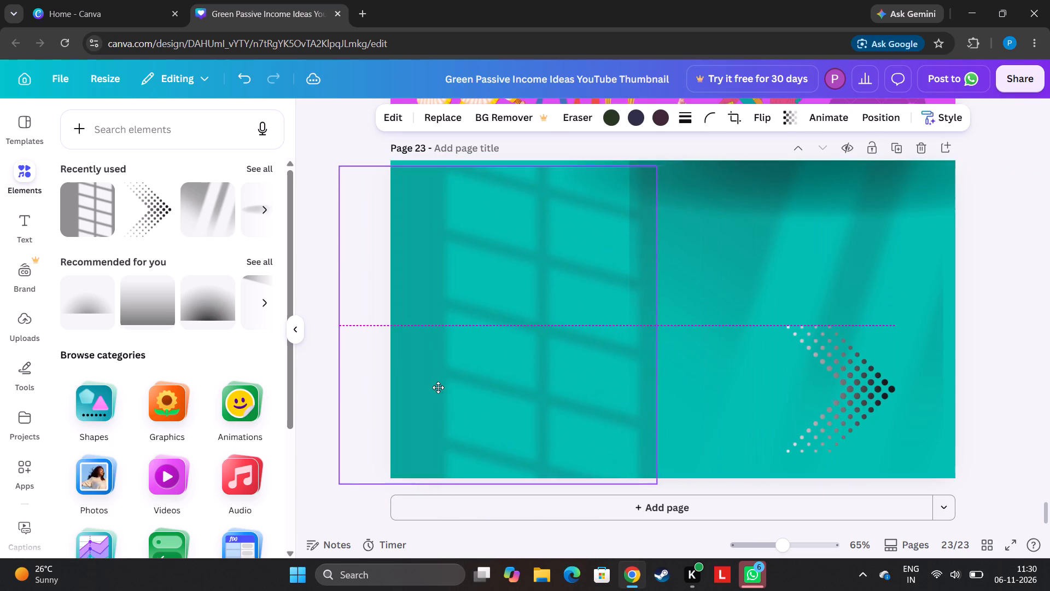
drag(438, 387, 422, 387)
click(422, 387)
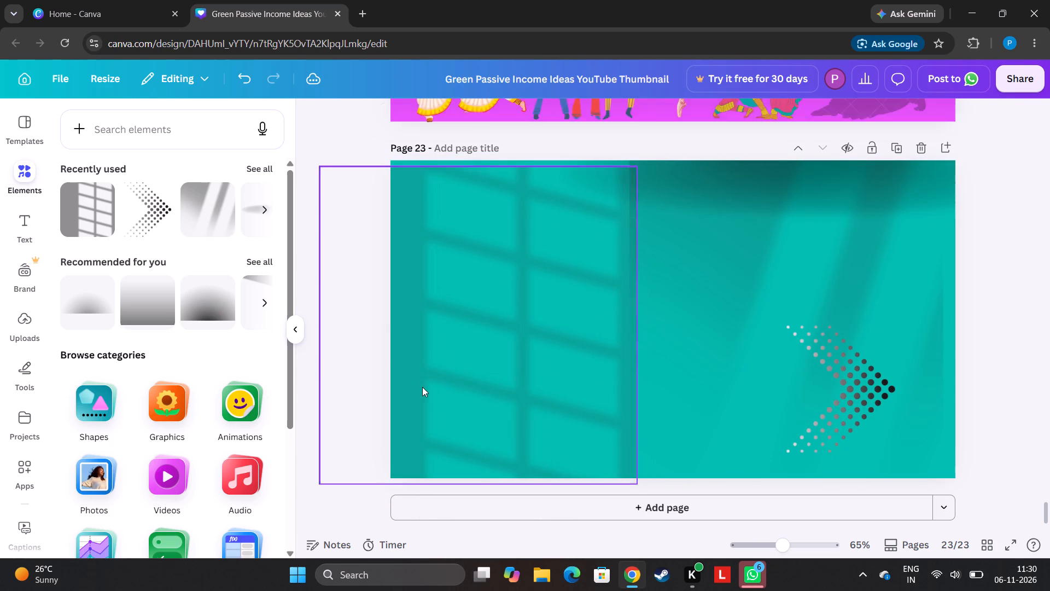
drag(422, 387, 439, 384)
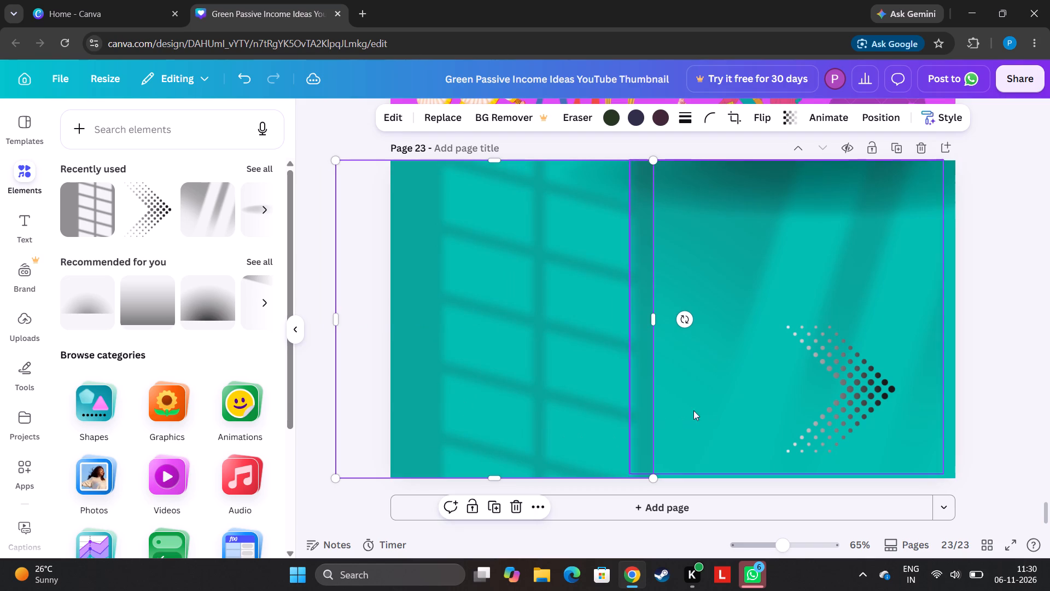
Place the halftone arrow in page 23's upper-left area, with its tail slightly cut off by the page's left edge.
drag(836, 414, 675, 322)
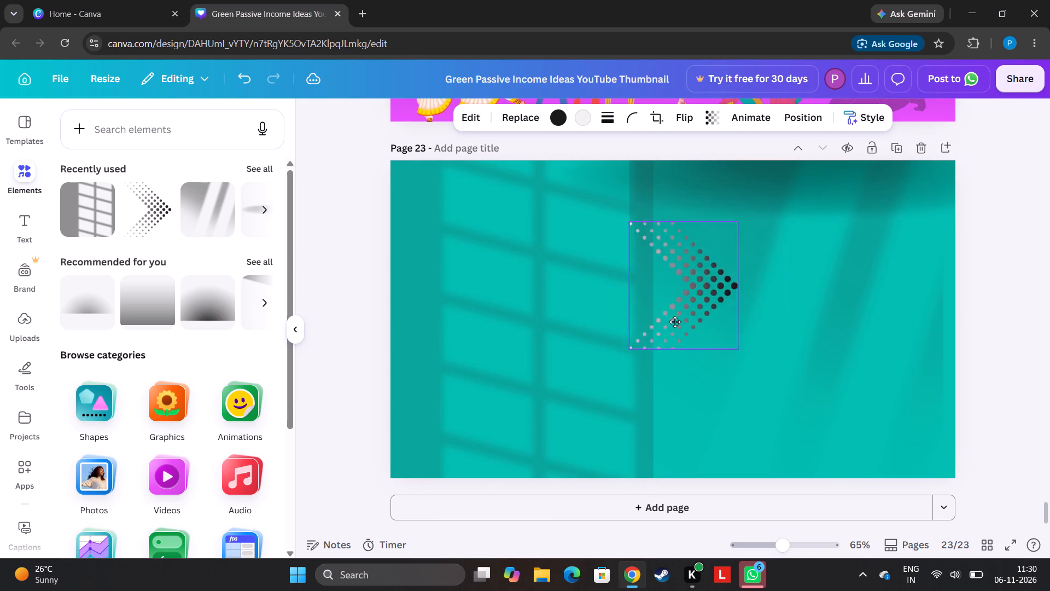
drag(675, 322, 440, 266)
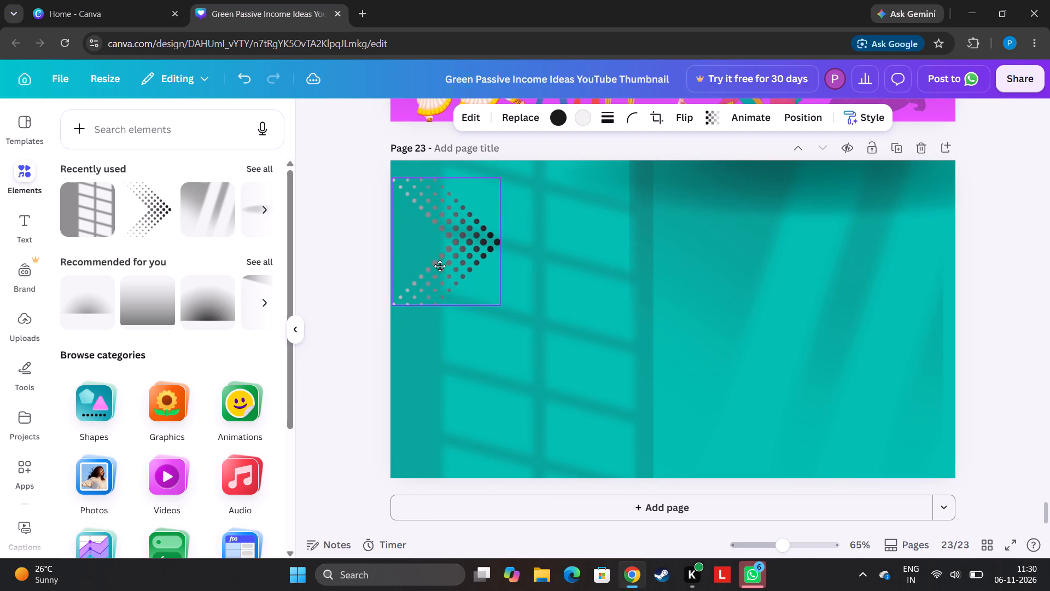
drag(440, 266, 505, 221)
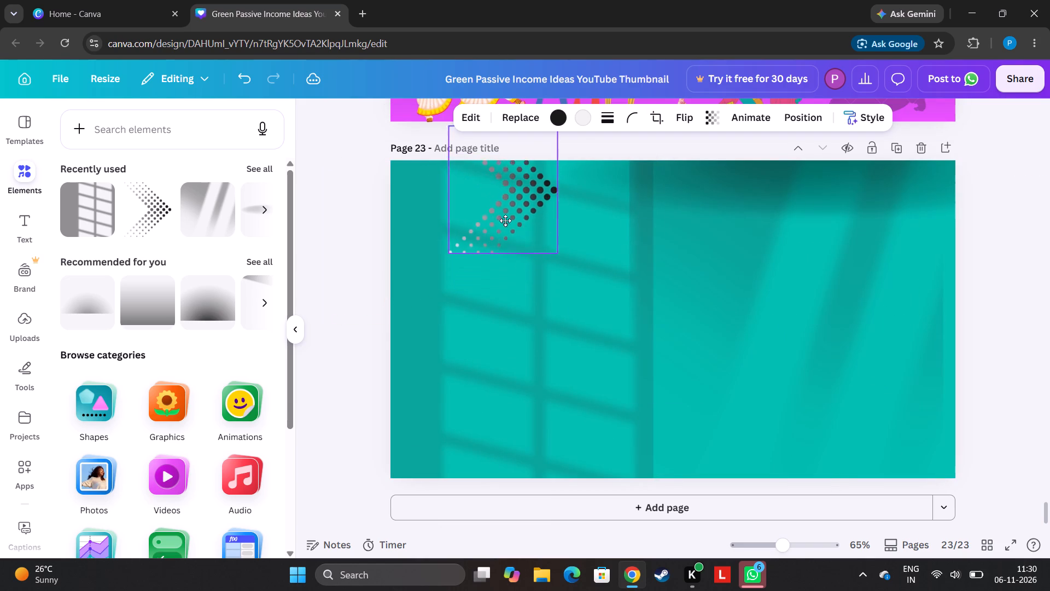
drag(505, 221, 374, 258)
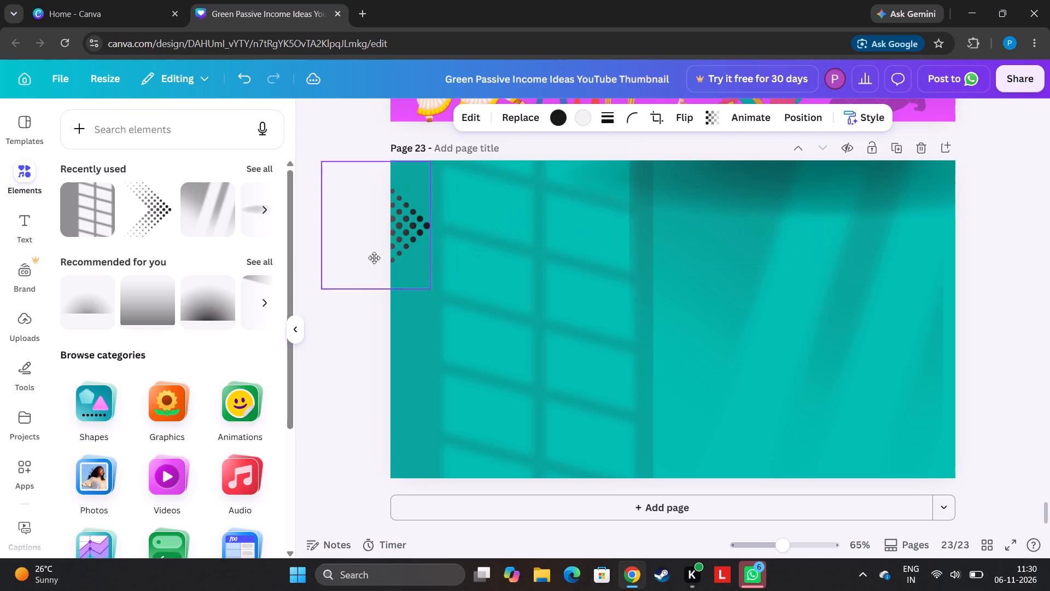
drag(374, 258, 418, 262)
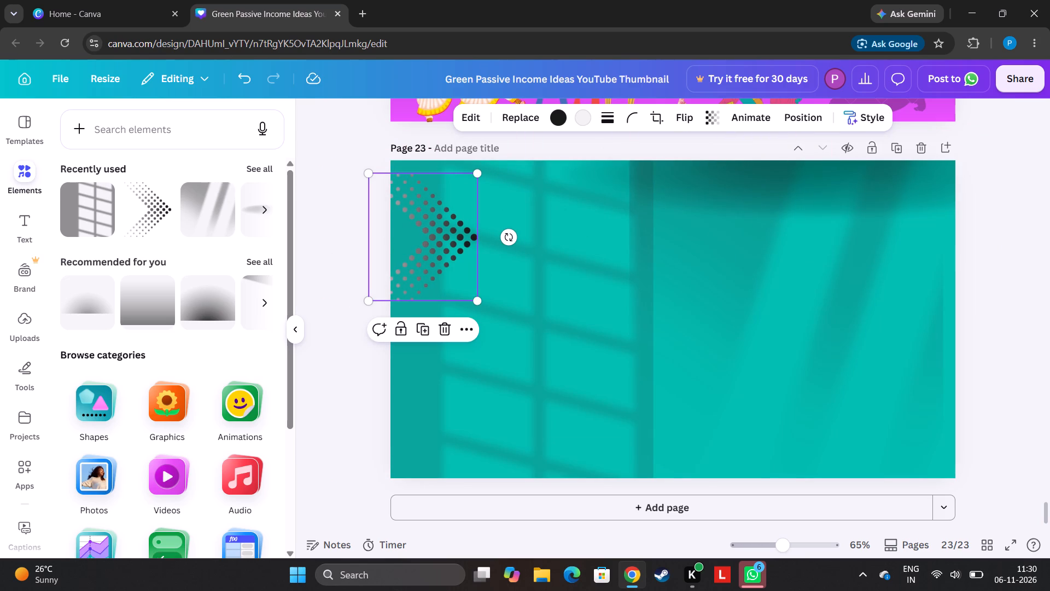
Search the elements for "clothes" graphics and place the black clothes-rack silhouette in page 23's lower-left corner.
click(165, 140)
click(141, 120)
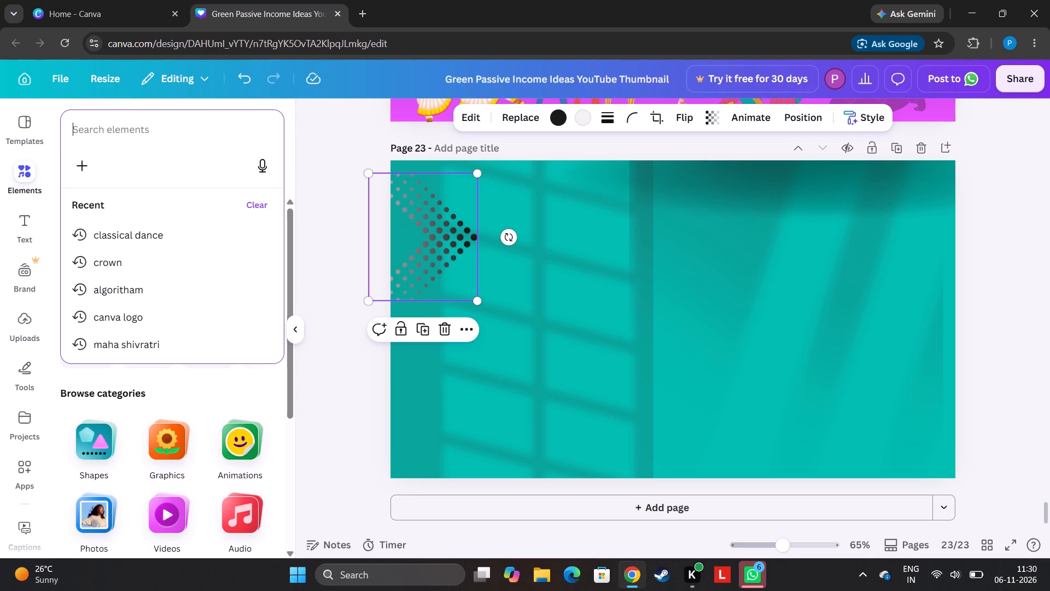
text(clothes)
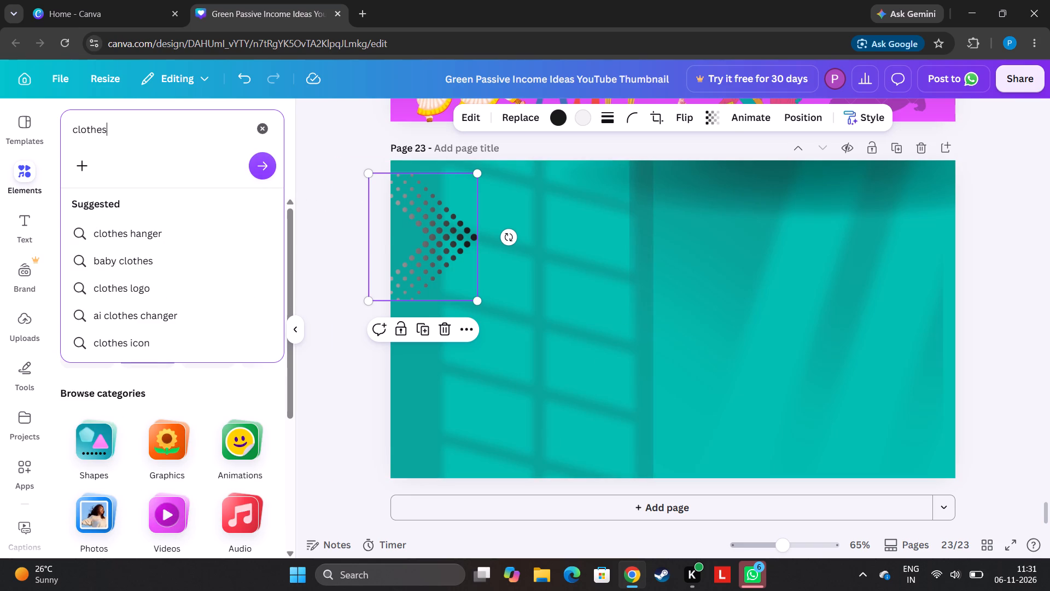
click(268, 167)
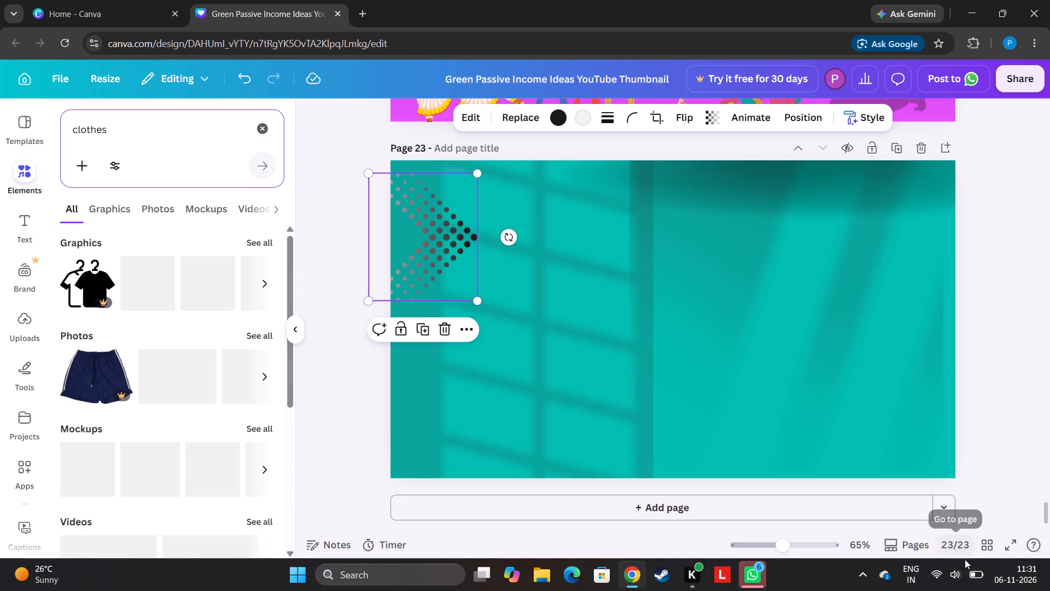
drag(973, 576, 979, 479)
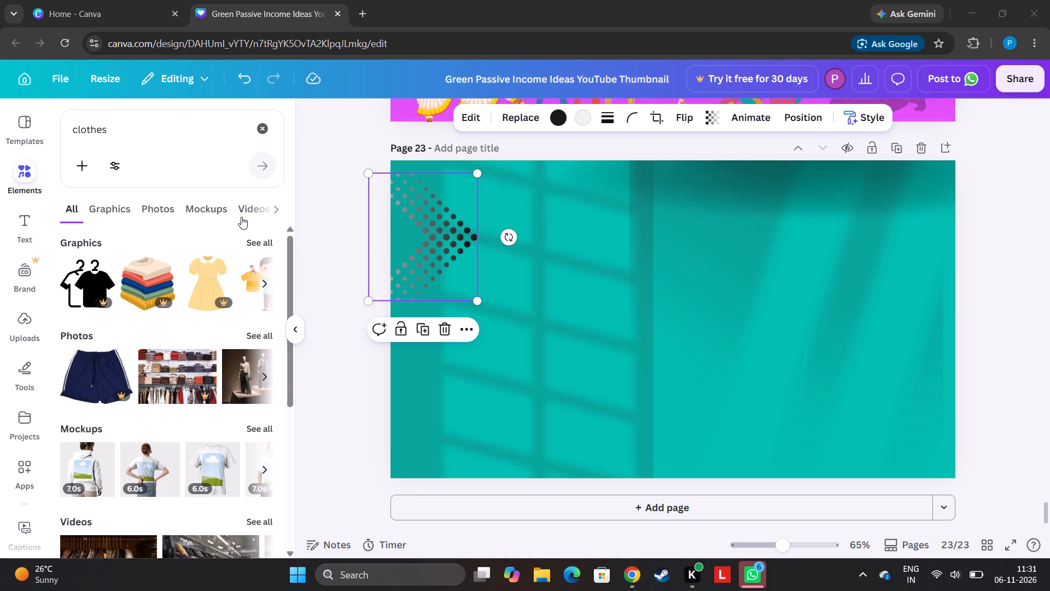
click(259, 241)
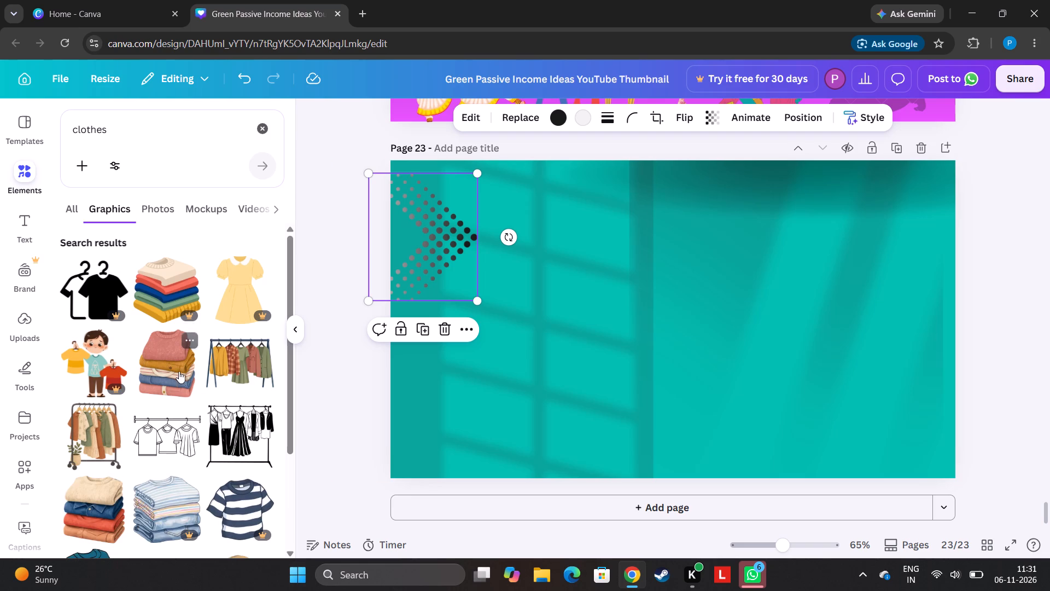
click(254, 412)
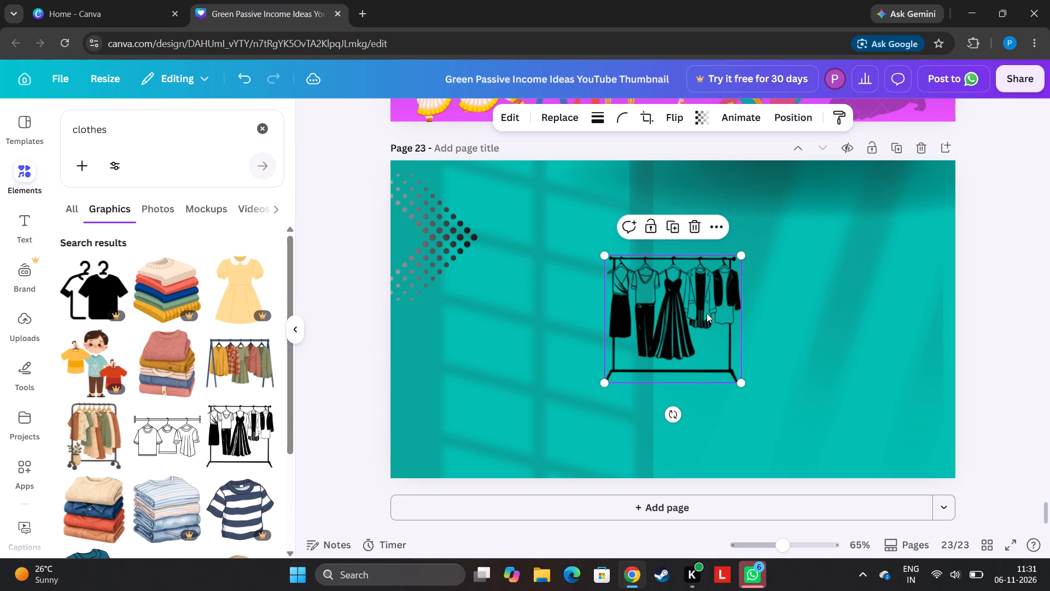
drag(705, 314, 508, 399)
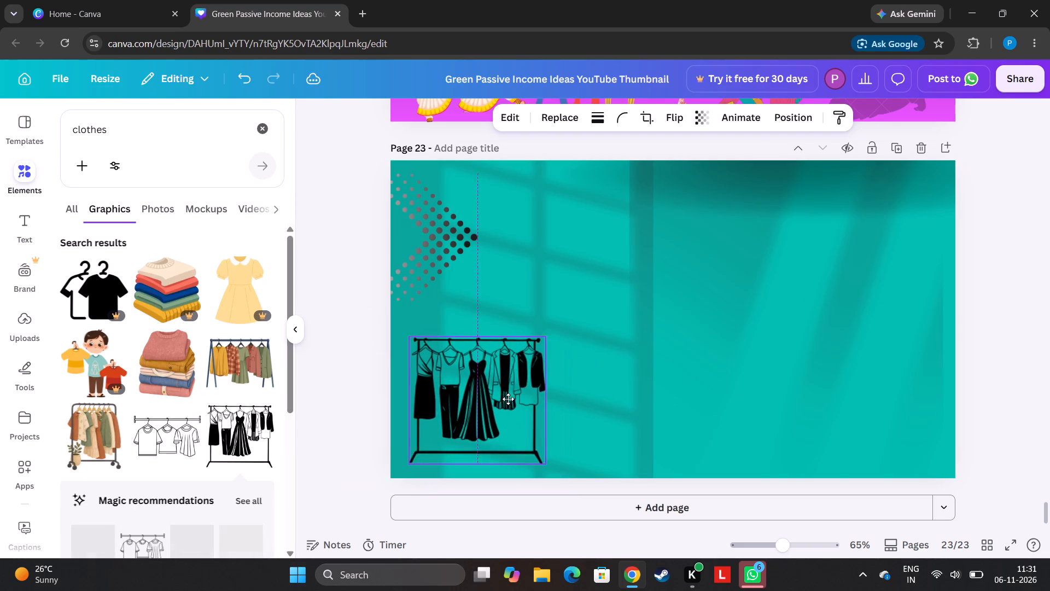
drag(508, 399, 493, 407)
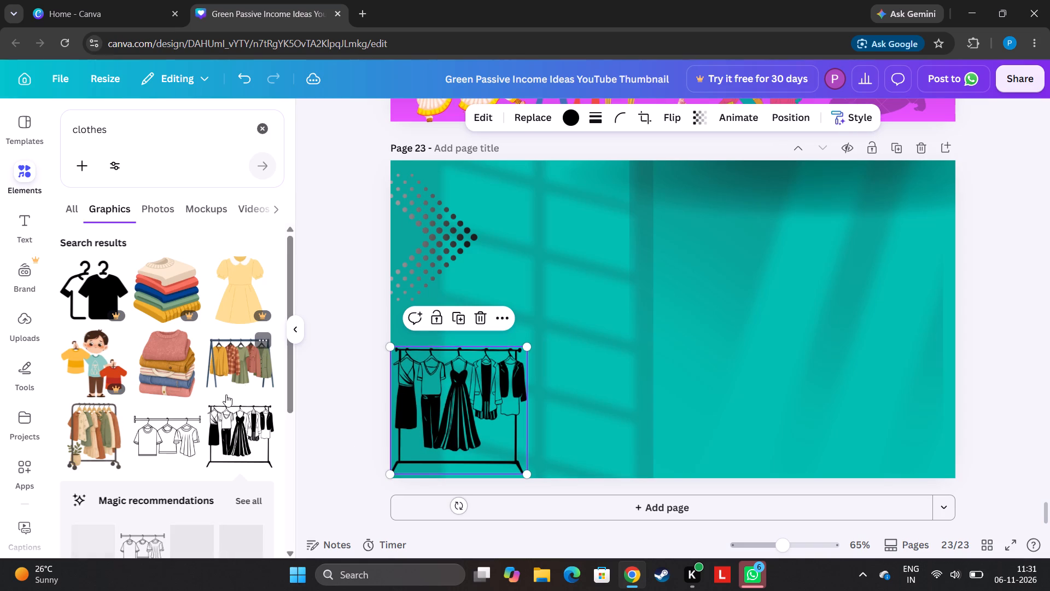
Add the outlined rail with three hanging shirts, shrink it to about half size and place it at page 23's top edge beside the arrow.
click(182, 416)
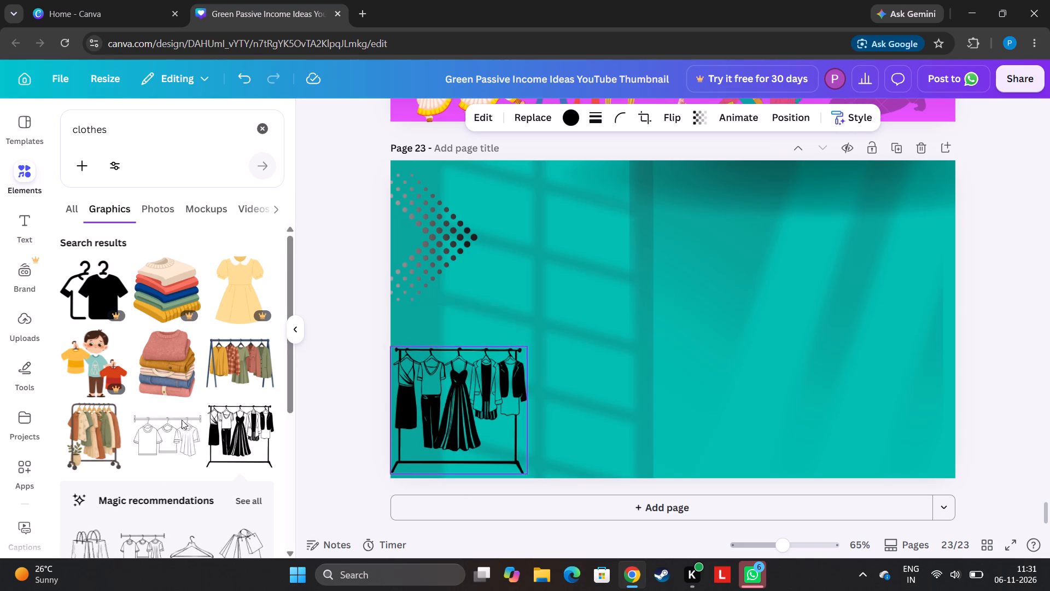
click(174, 434)
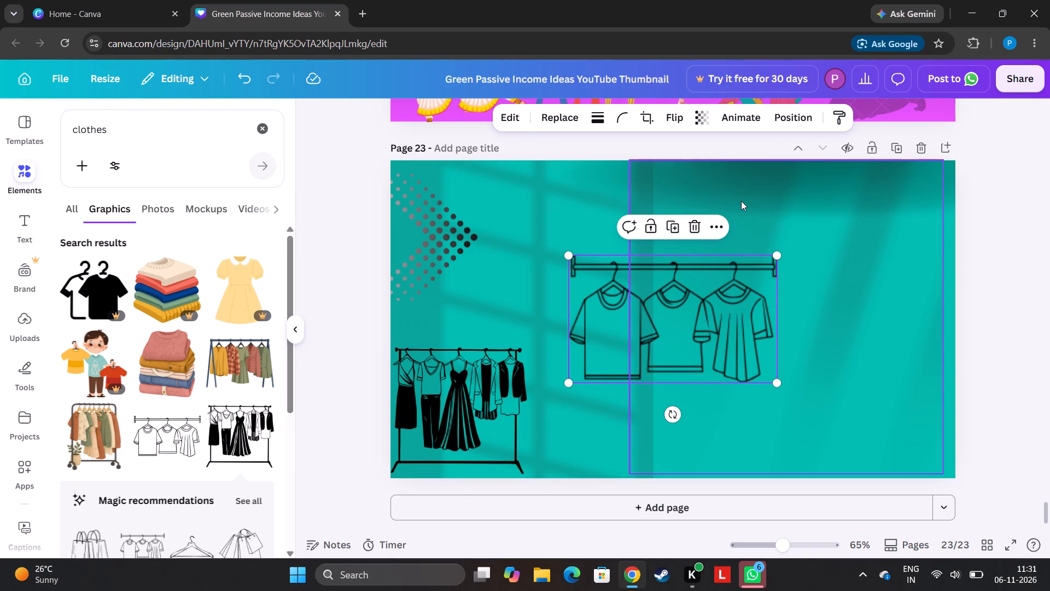
drag(775, 257, 767, 266)
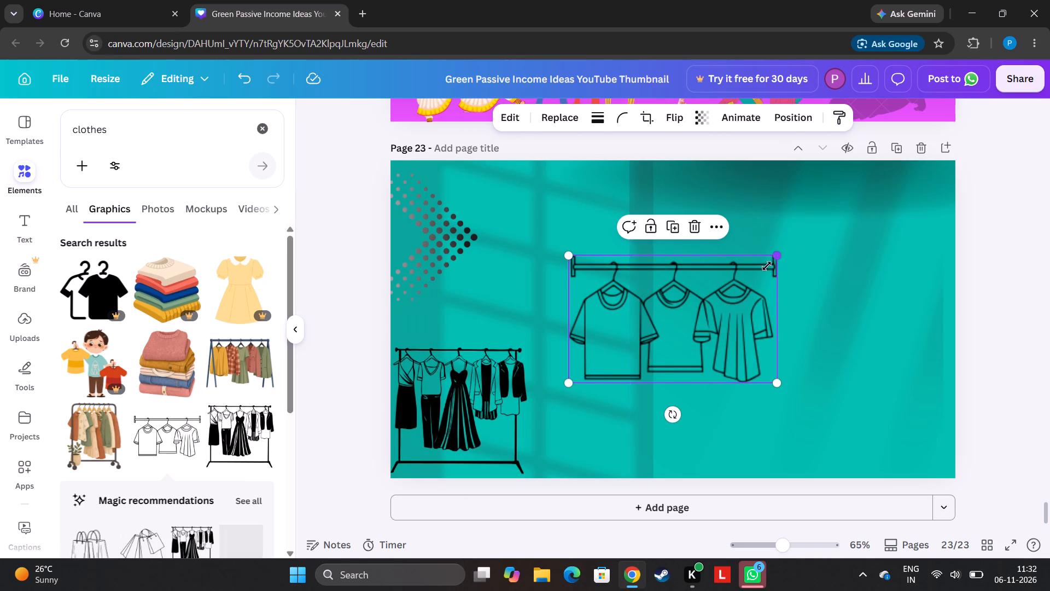
drag(767, 266, 706, 361)
drag(646, 356, 602, 195)
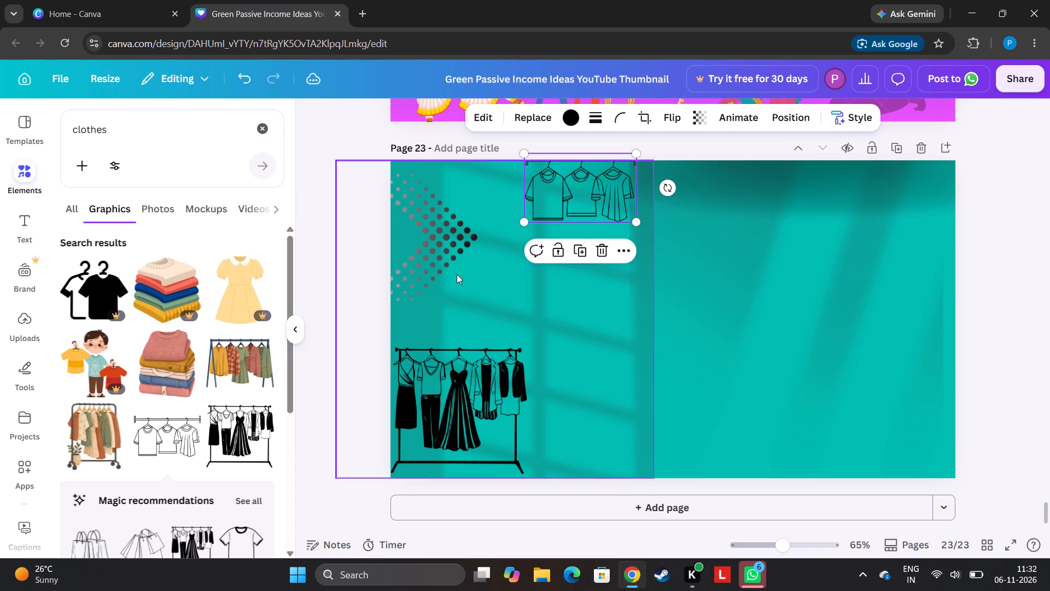
Add the graphic of a black and a white shirt on hangers and place it in page 23's lower-right corner.
drag(290, 289, 294, 293)
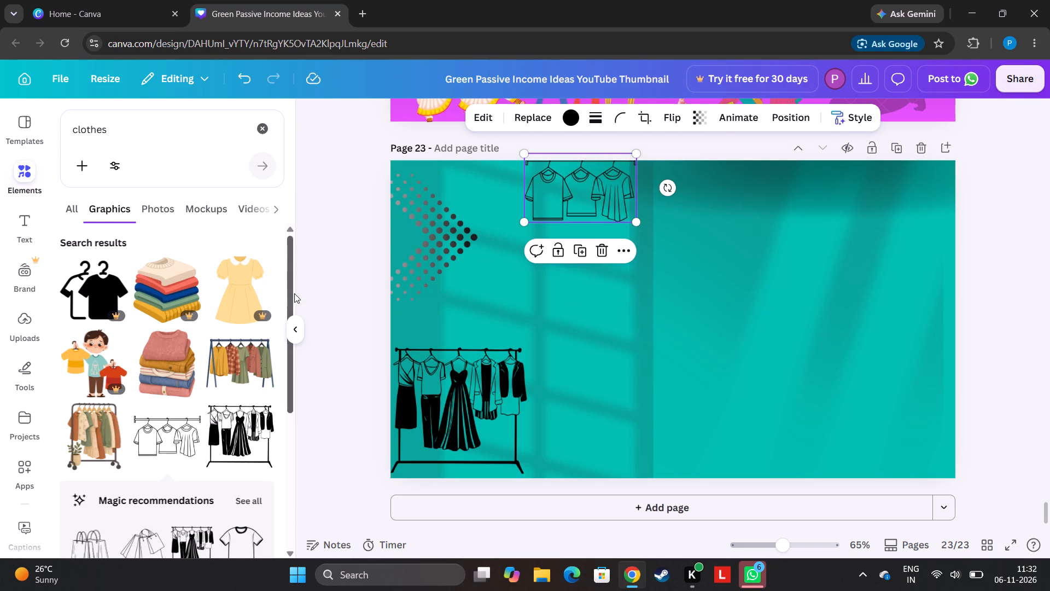
drag(294, 293, 313, 456)
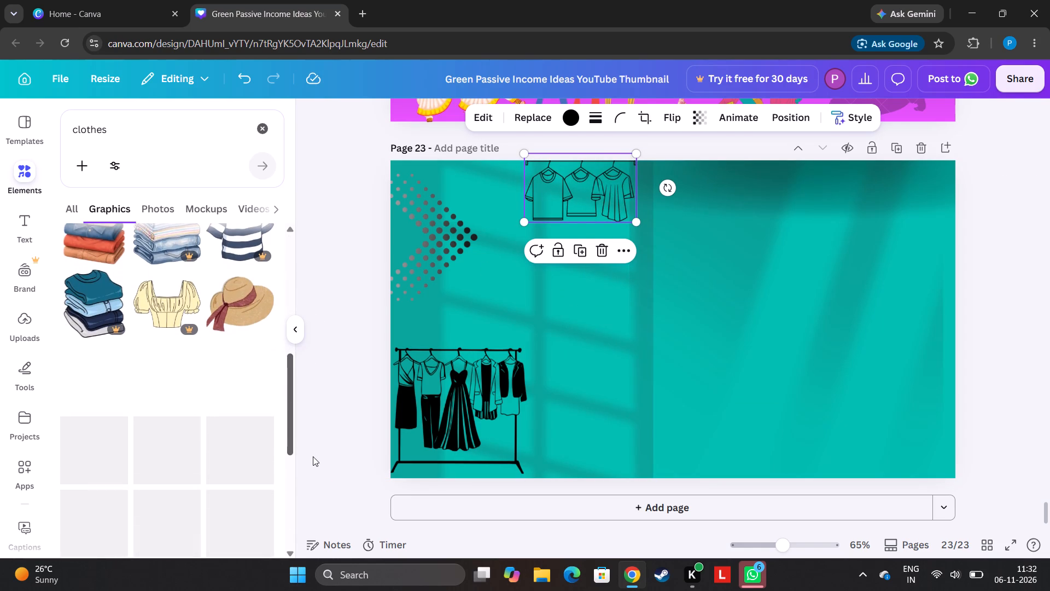
drag(313, 456, 299, 483)
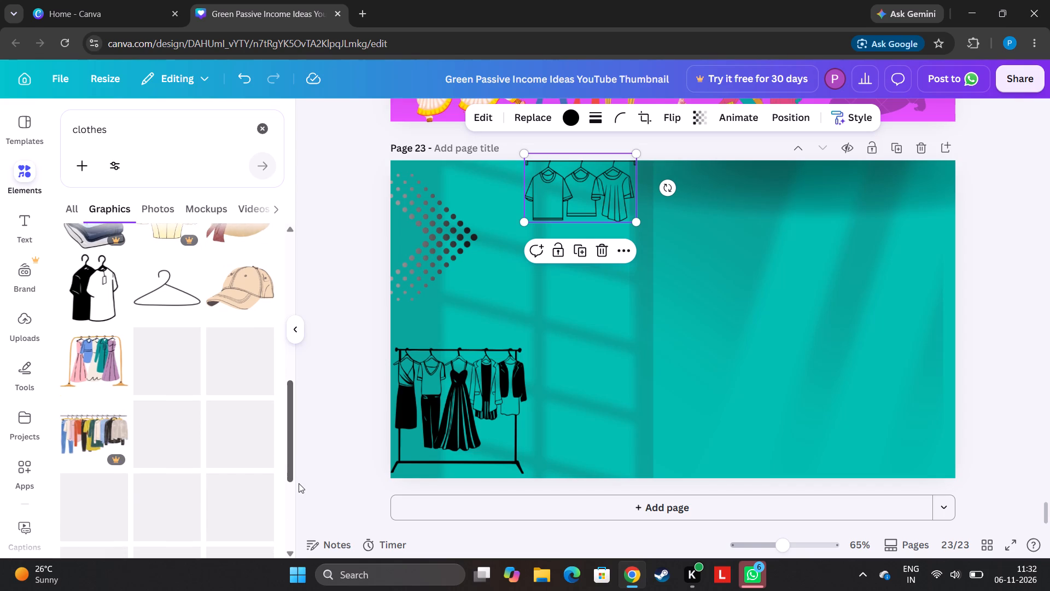
drag(299, 483, 298, 488)
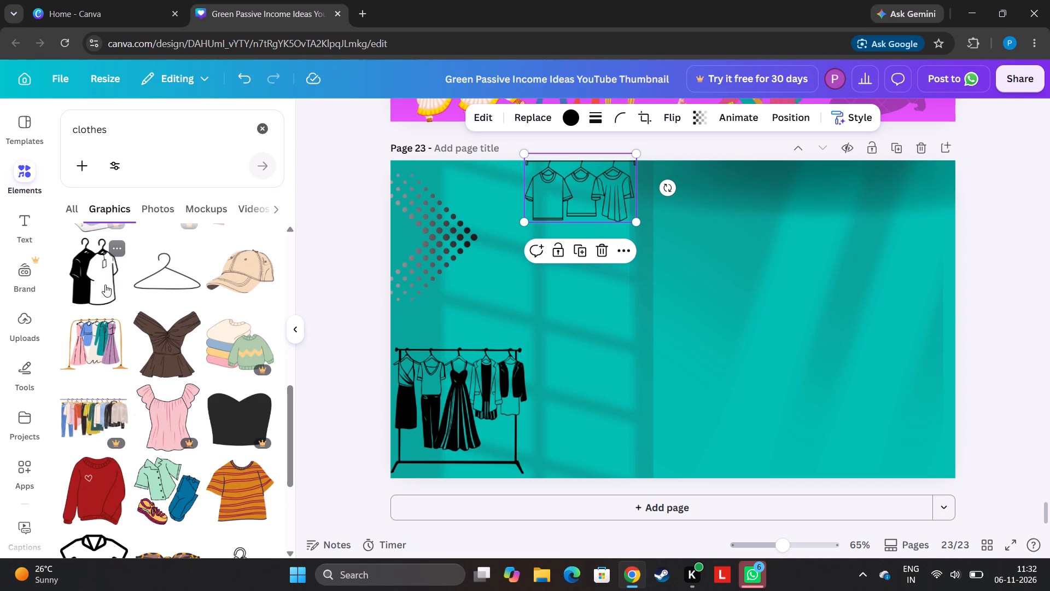
click(98, 273)
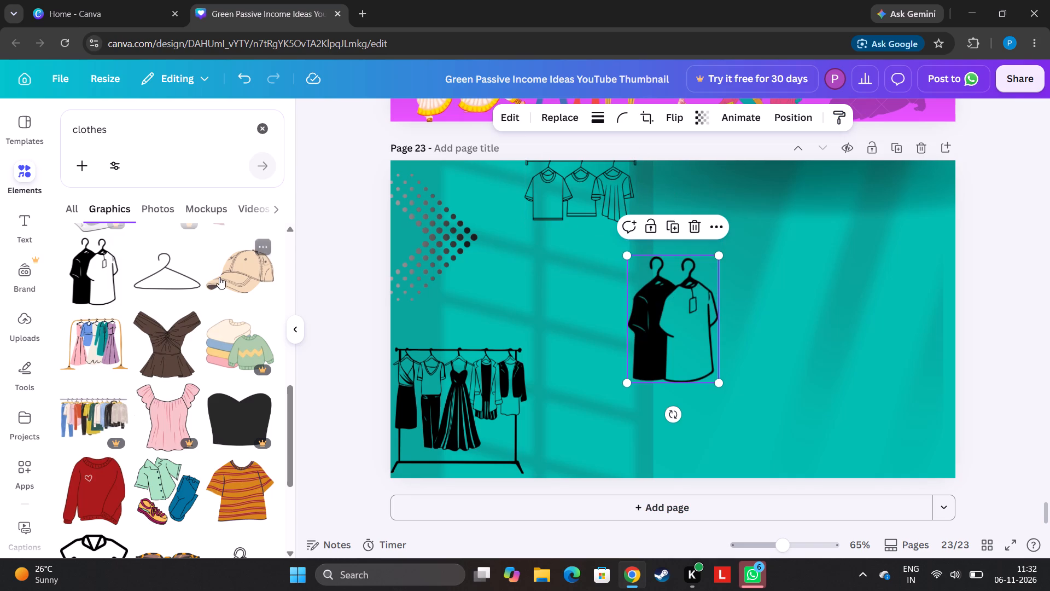
drag(666, 363, 644, 403)
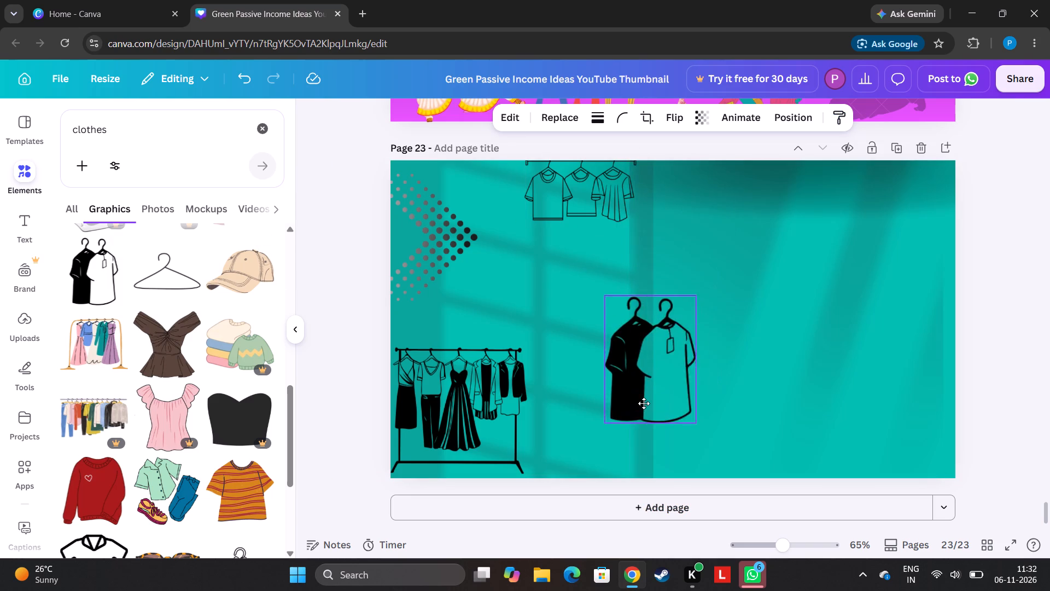
drag(644, 403, 903, 462)
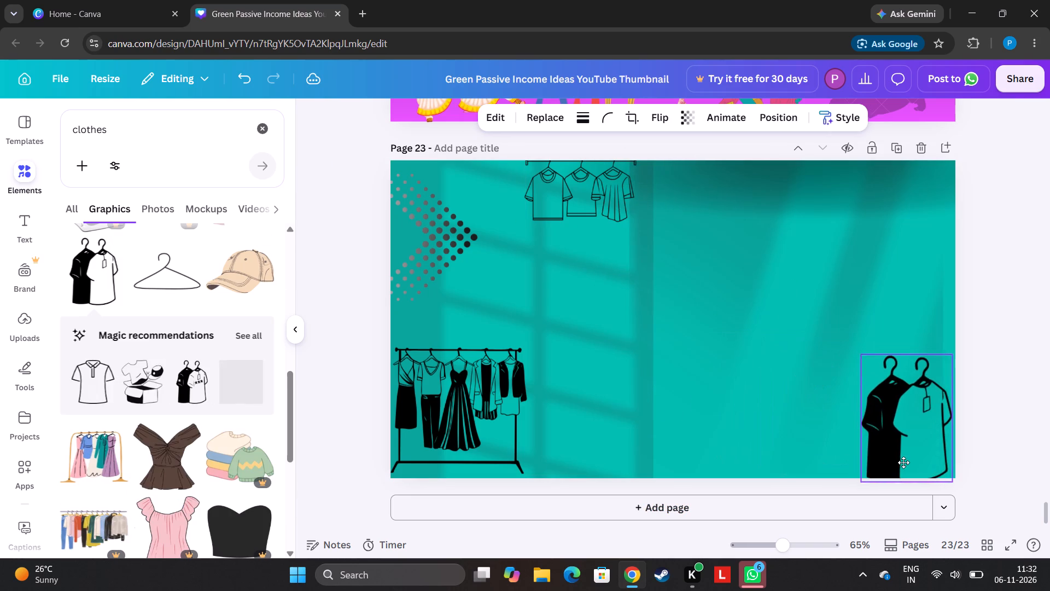
drag(903, 462, 903, 464)
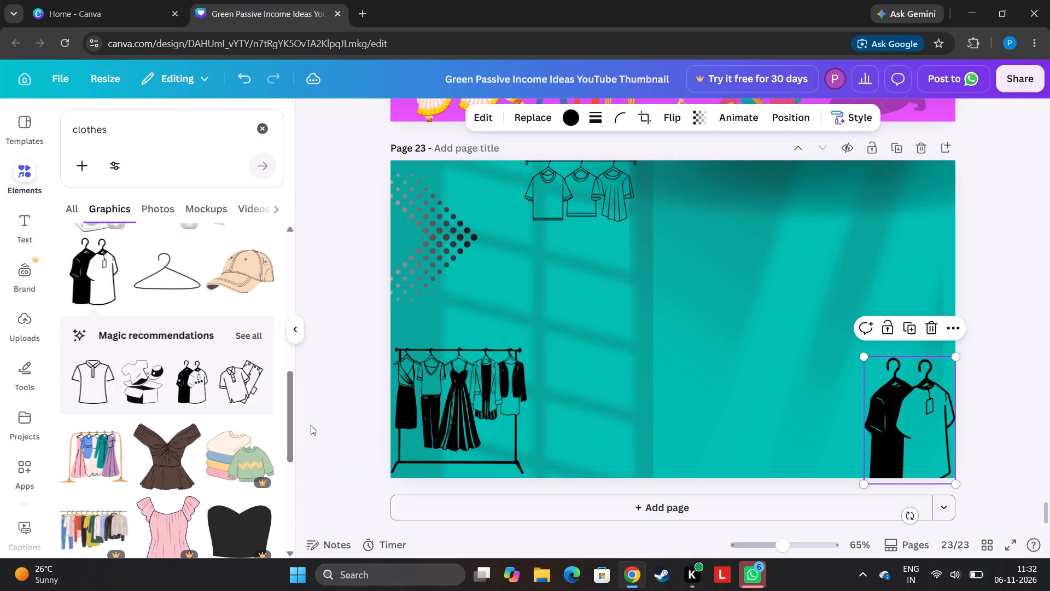
Add the outlined polo shirt, shrink it to about half size and place it at page 23's right edge near the top.
drag(297, 432, 297, 489)
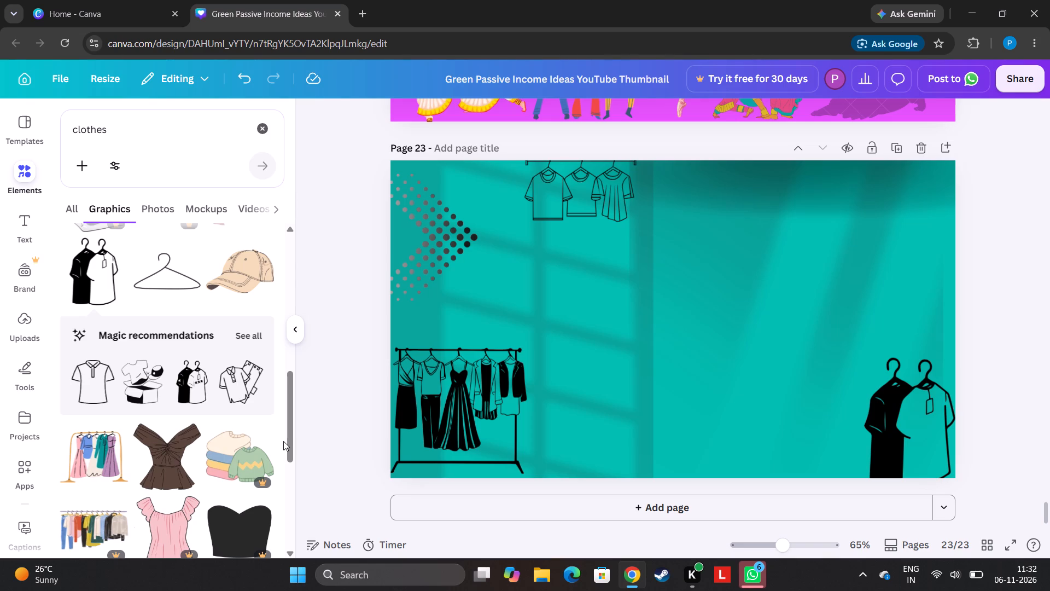
drag(289, 432, 320, 529)
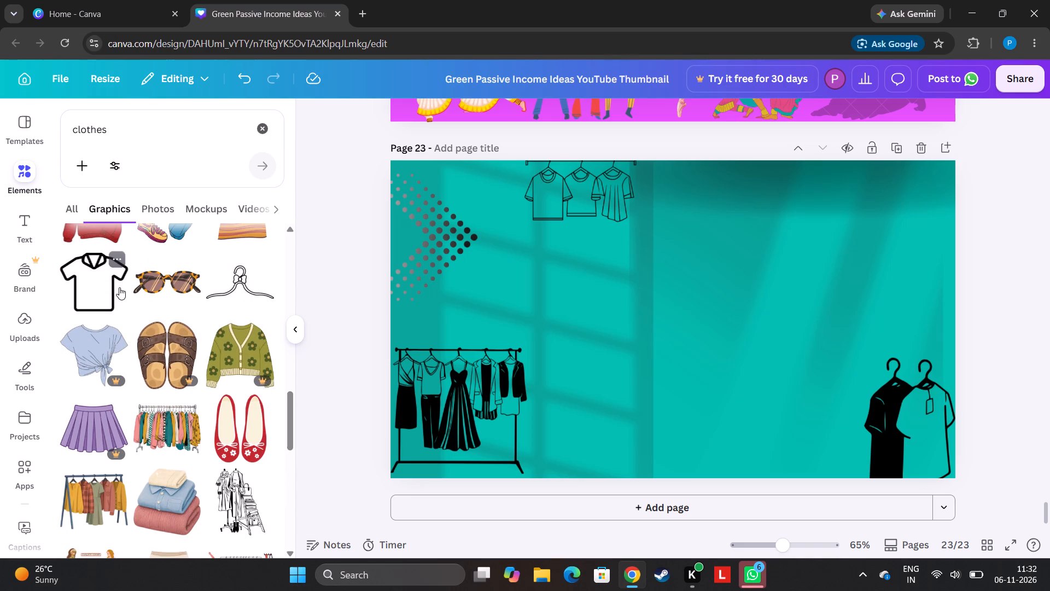
click(119, 287)
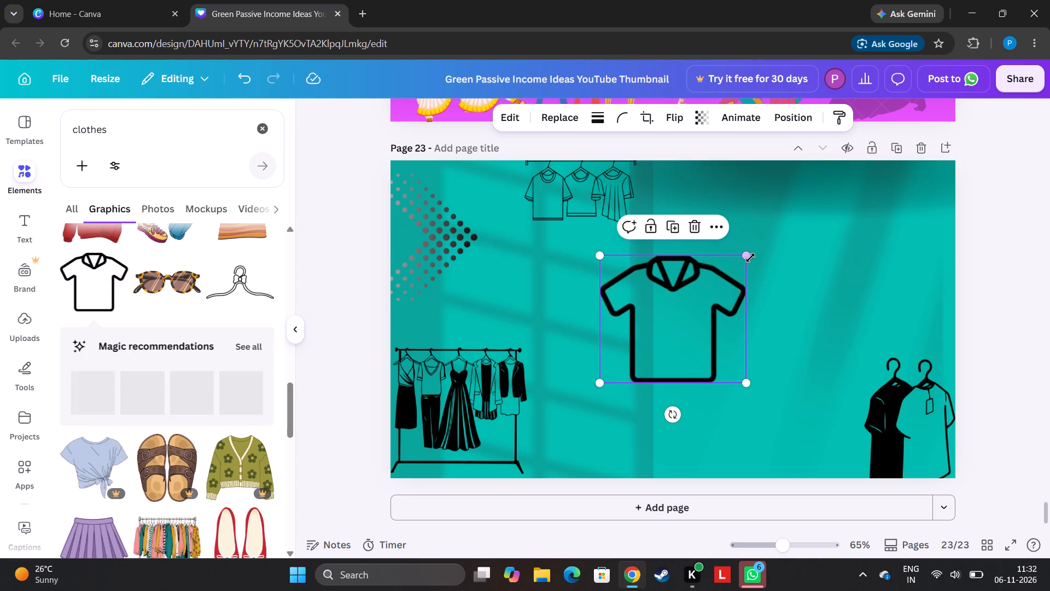
drag(749, 260, 727, 315)
drag(679, 351, 693, 424)
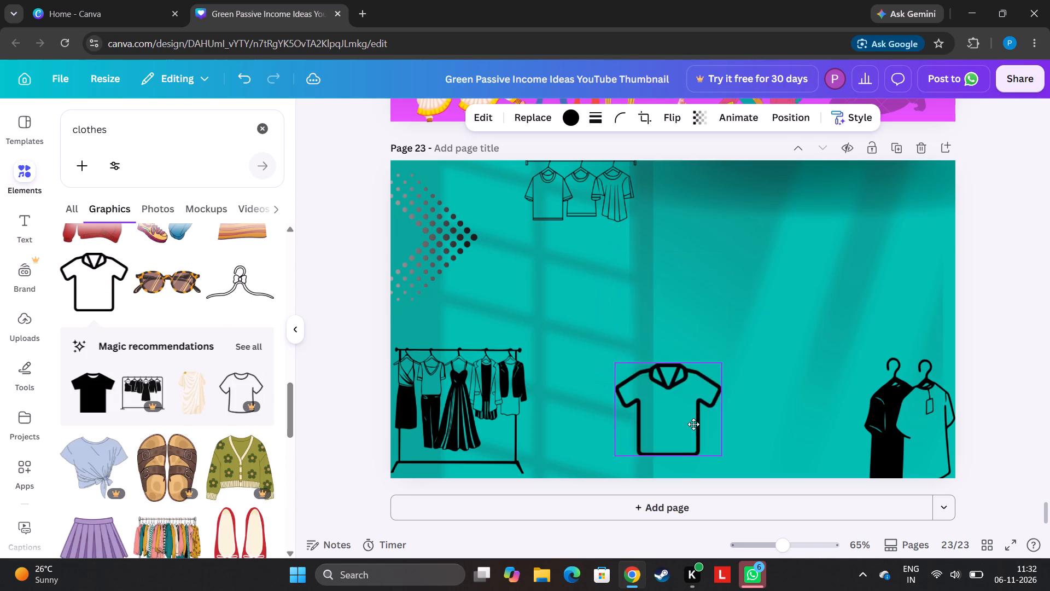
drag(693, 424, 636, 450)
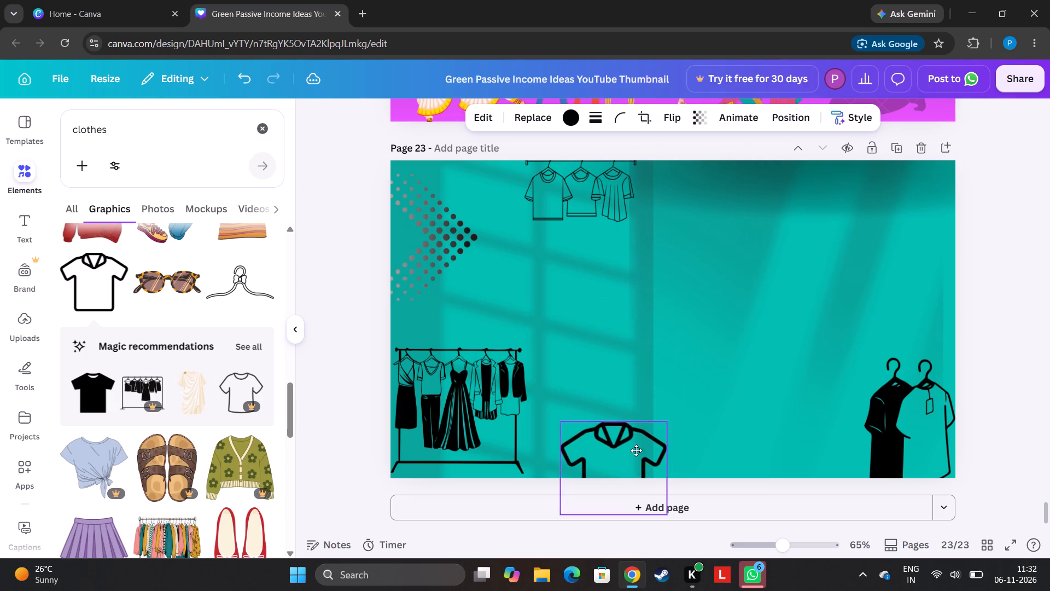
drag(636, 450, 603, 434)
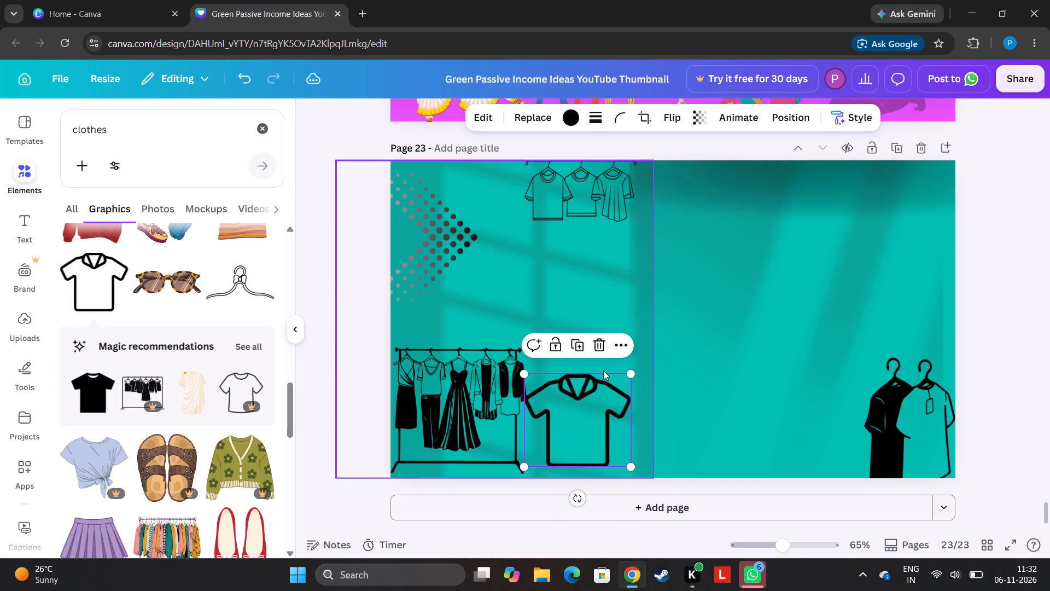
drag(582, 415, 810, 412)
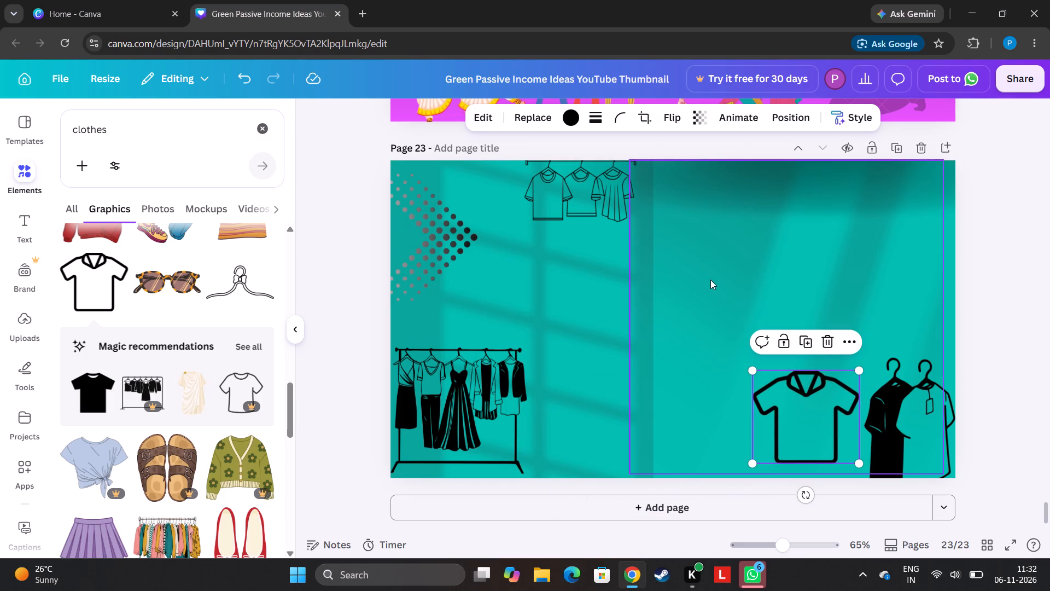
drag(750, 370, 763, 368)
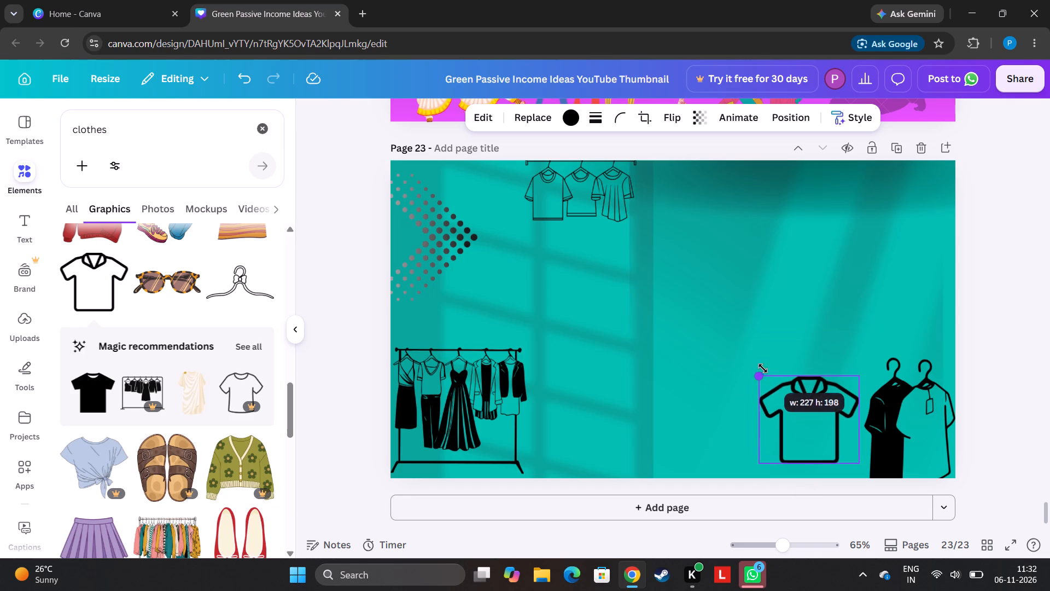
drag(763, 368, 799, 375)
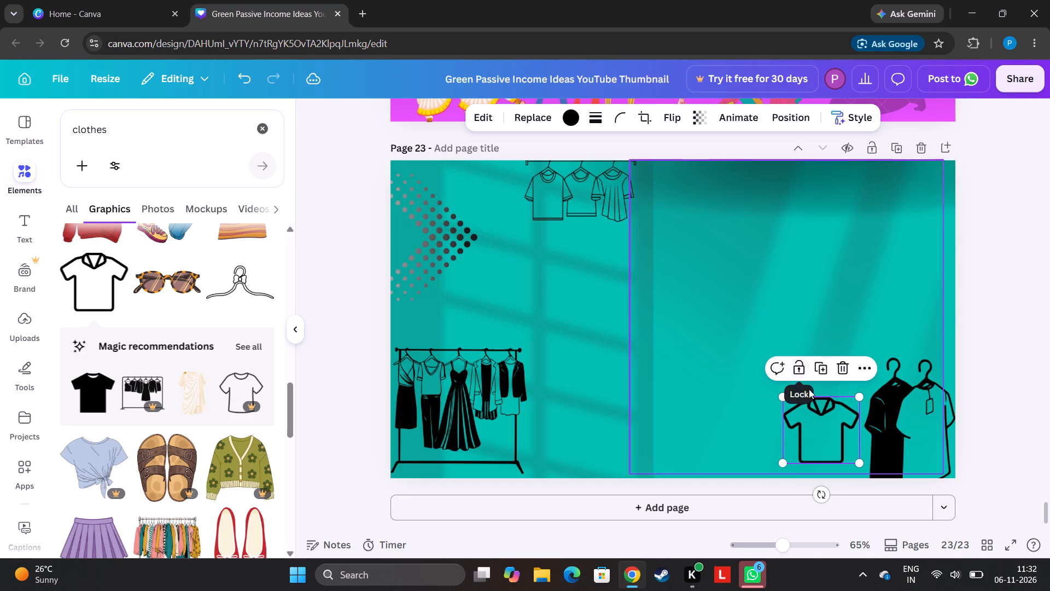
drag(826, 422, 924, 205)
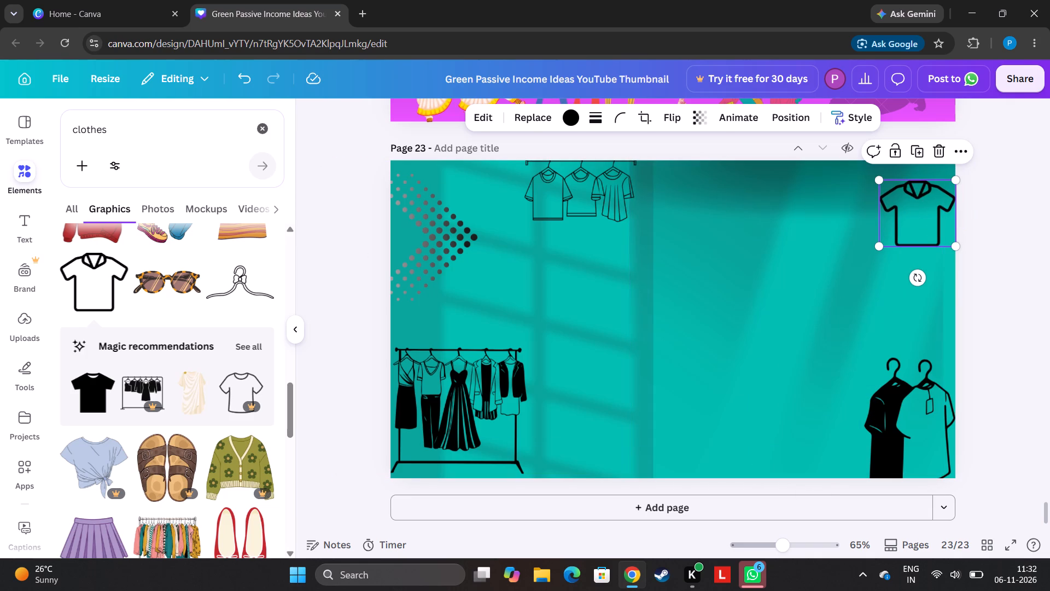
Add a heading text box near page 23's top, widened to span between the hanging shirts and the polo shirt.
drag(264, 132, 274, 137)
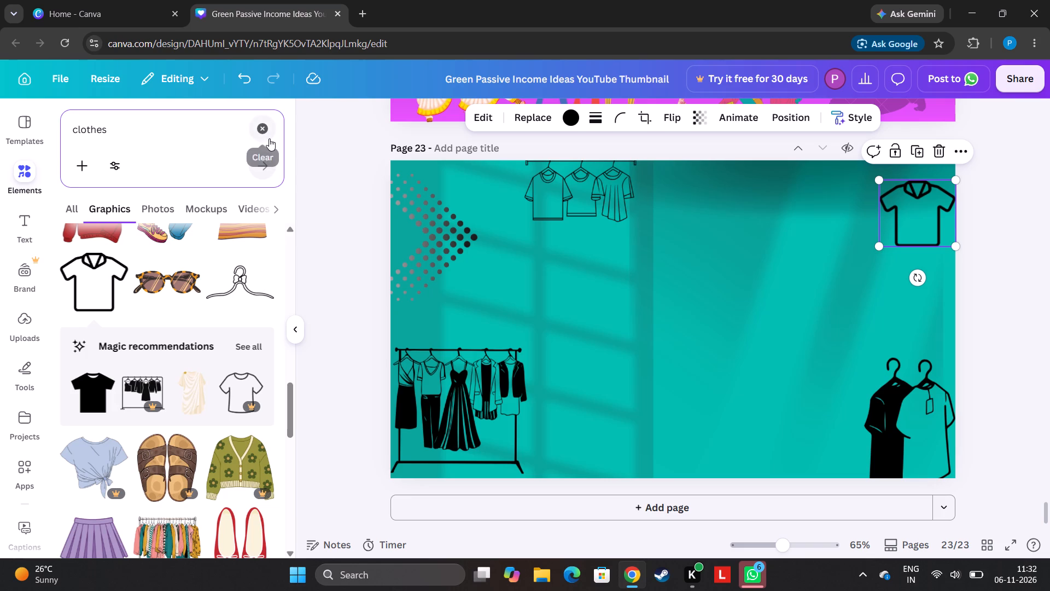
click(269, 138)
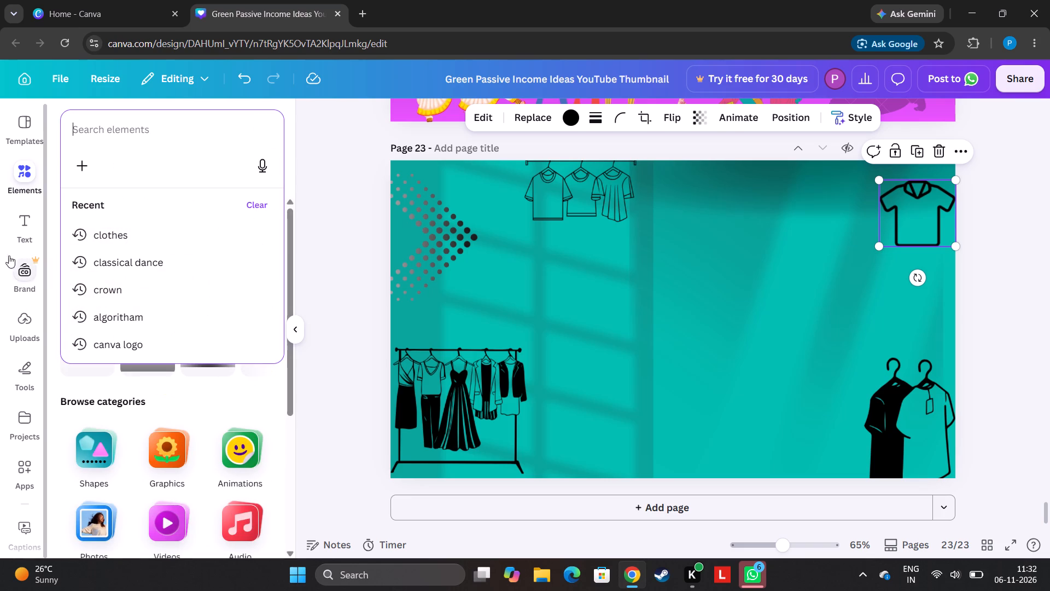
click(11, 241)
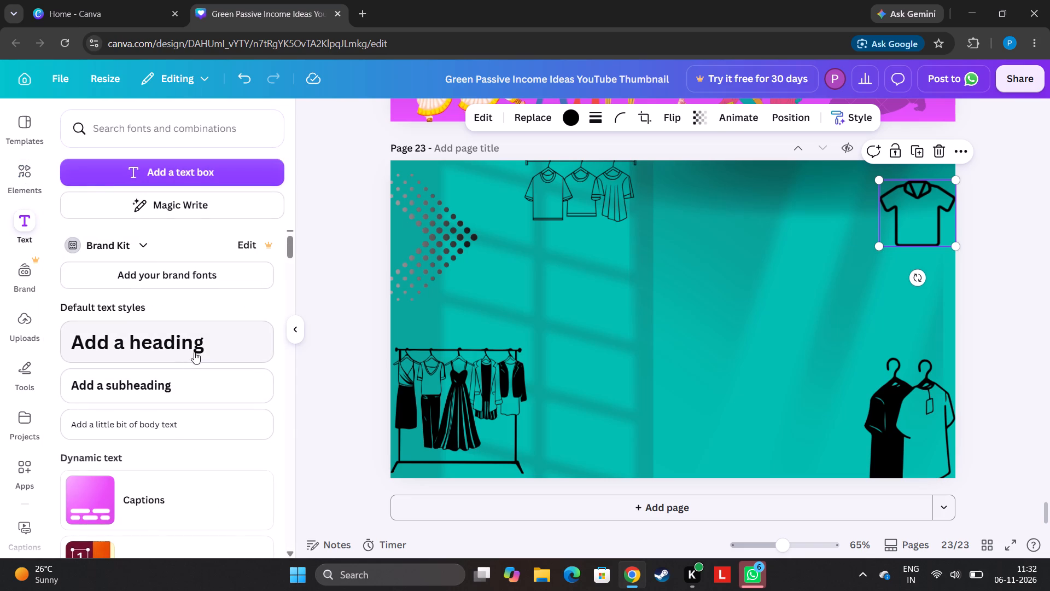
click(195, 350)
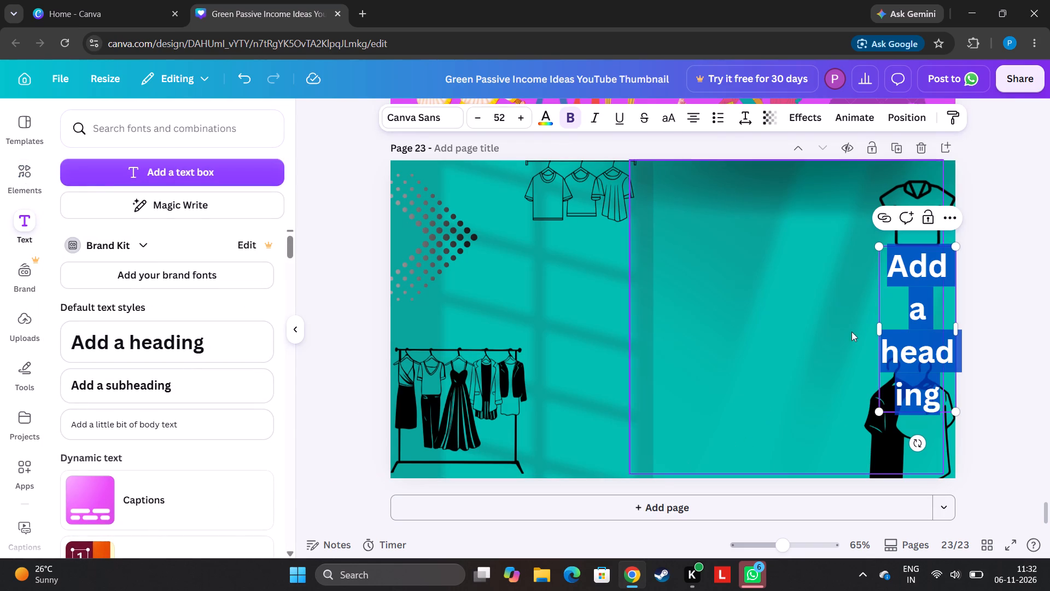
drag(882, 329, 690, 260)
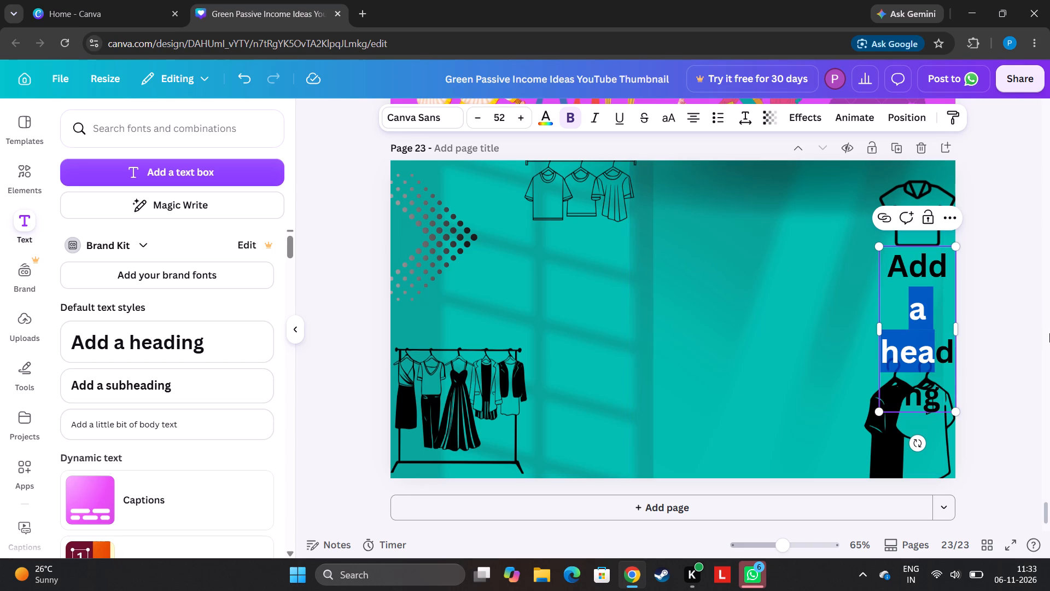
click(1010, 314)
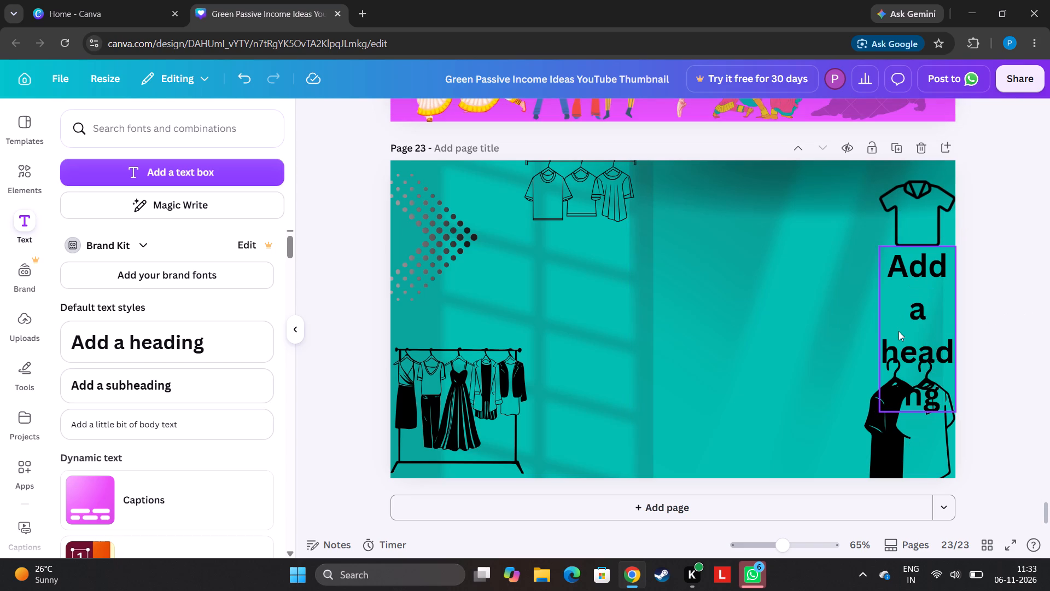
click(900, 332)
drag(882, 321, 785, 290)
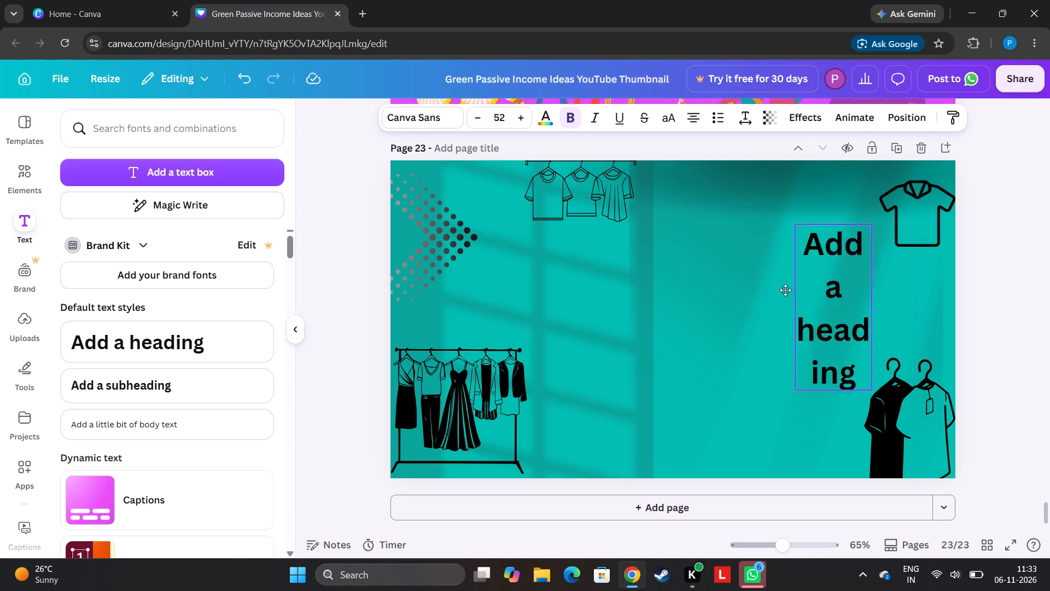
drag(785, 290, 758, 261)
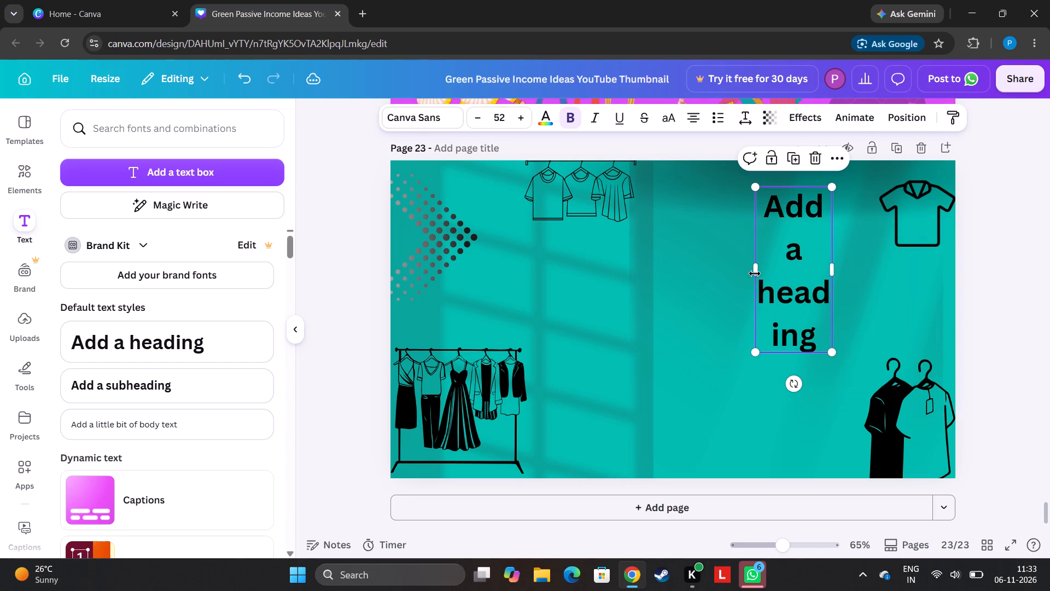
drag(755, 268, 734, 287)
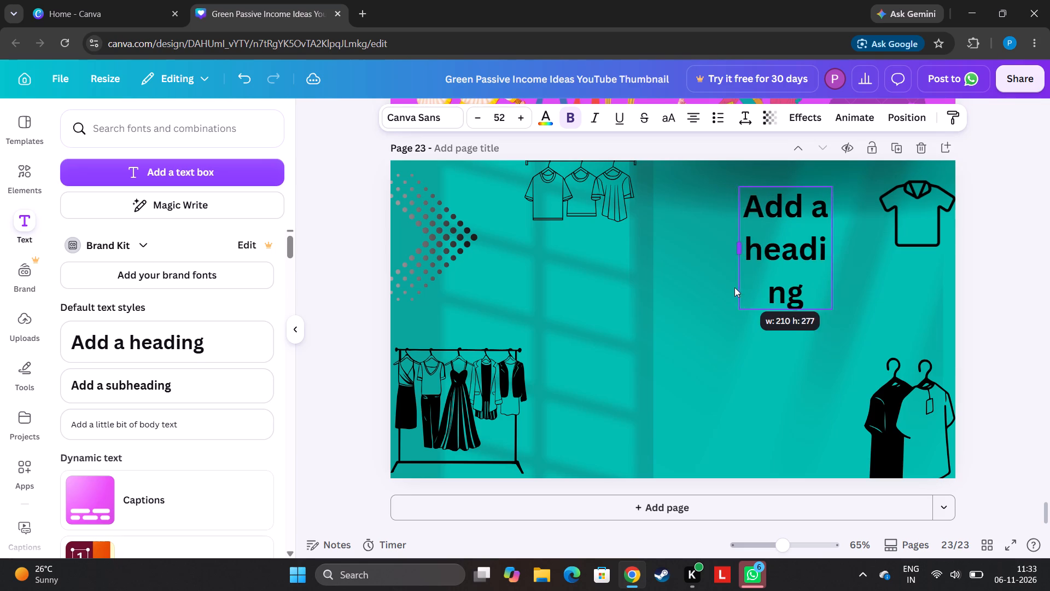
drag(734, 287, 633, 331)
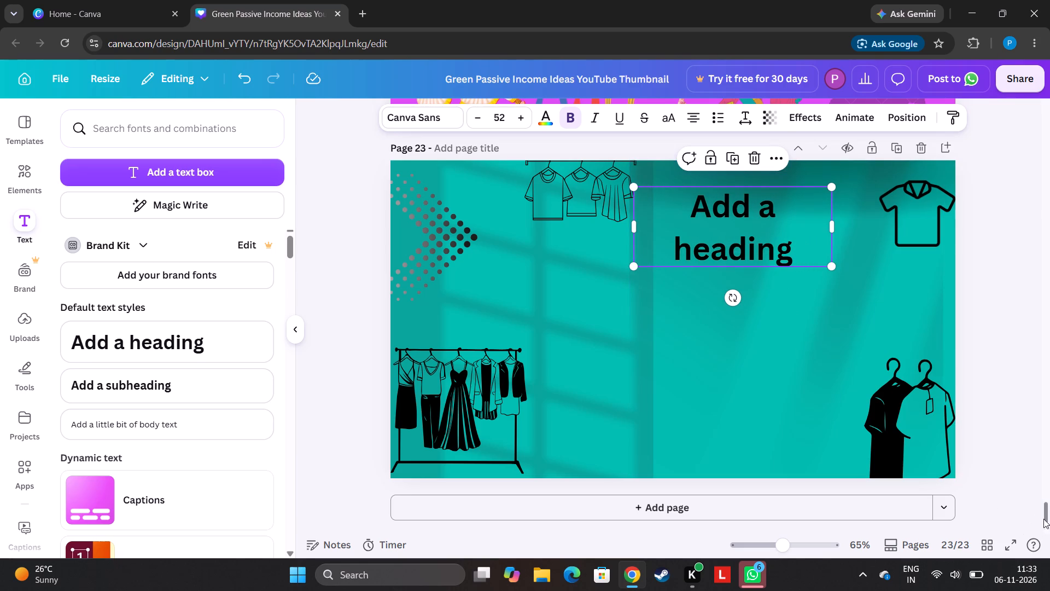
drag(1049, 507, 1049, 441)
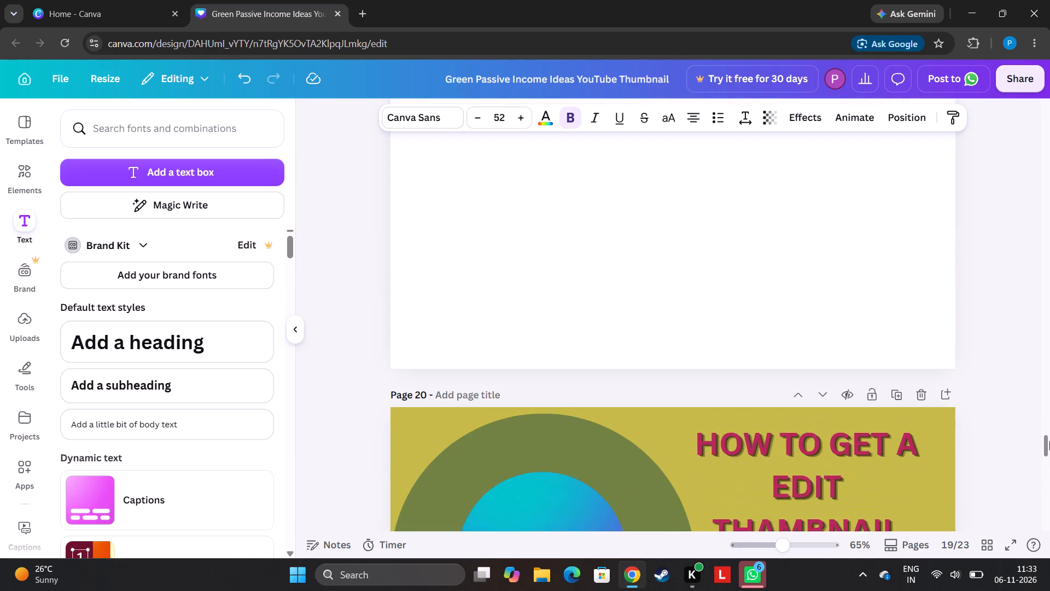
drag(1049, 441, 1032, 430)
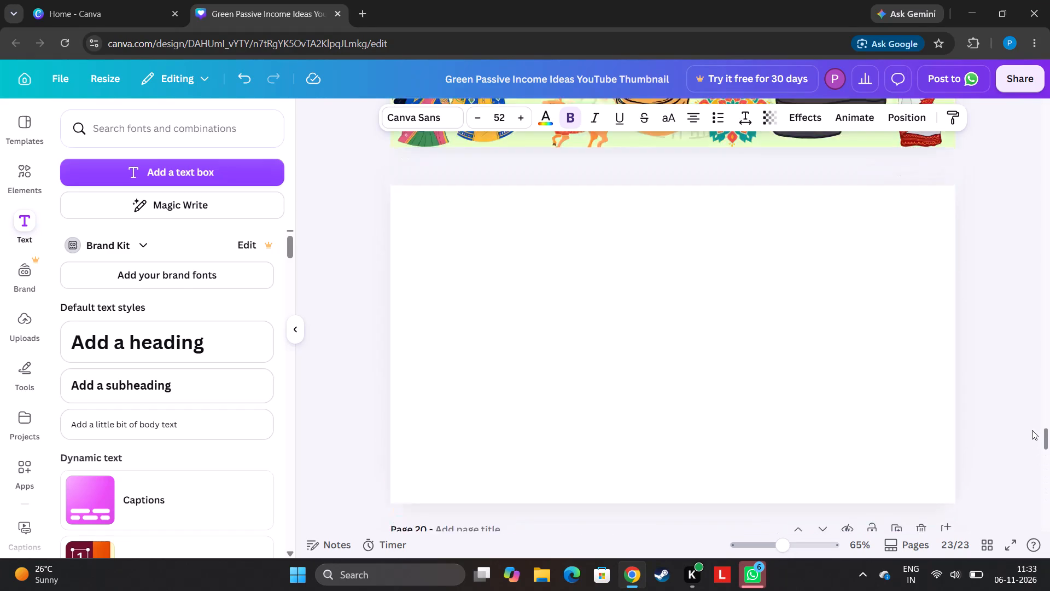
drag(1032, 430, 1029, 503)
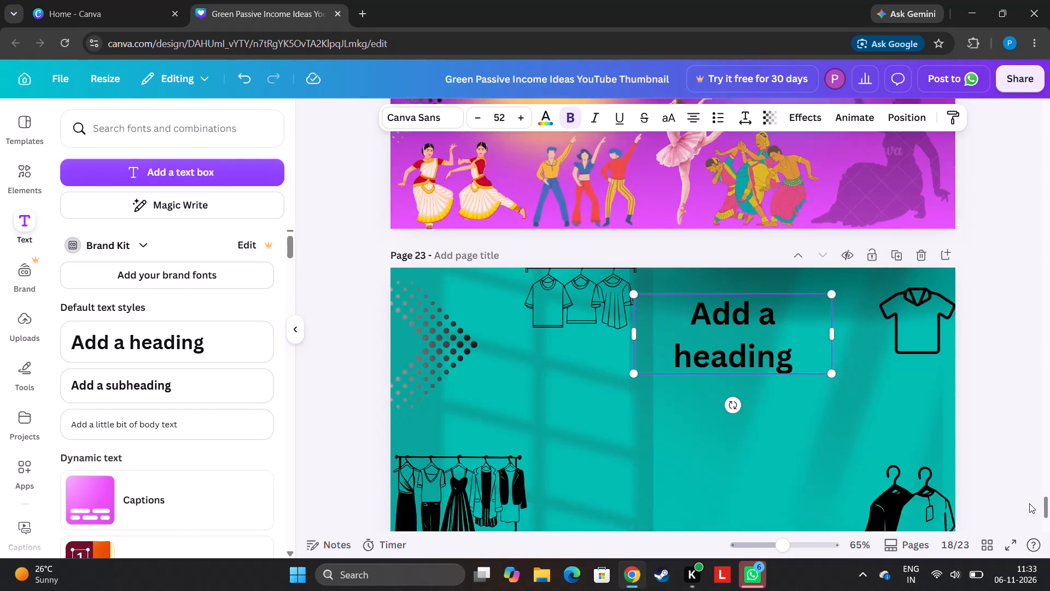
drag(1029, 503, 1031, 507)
Replace the placeholder heading text on page 23 with "somu tailar shop".
click(730, 230)
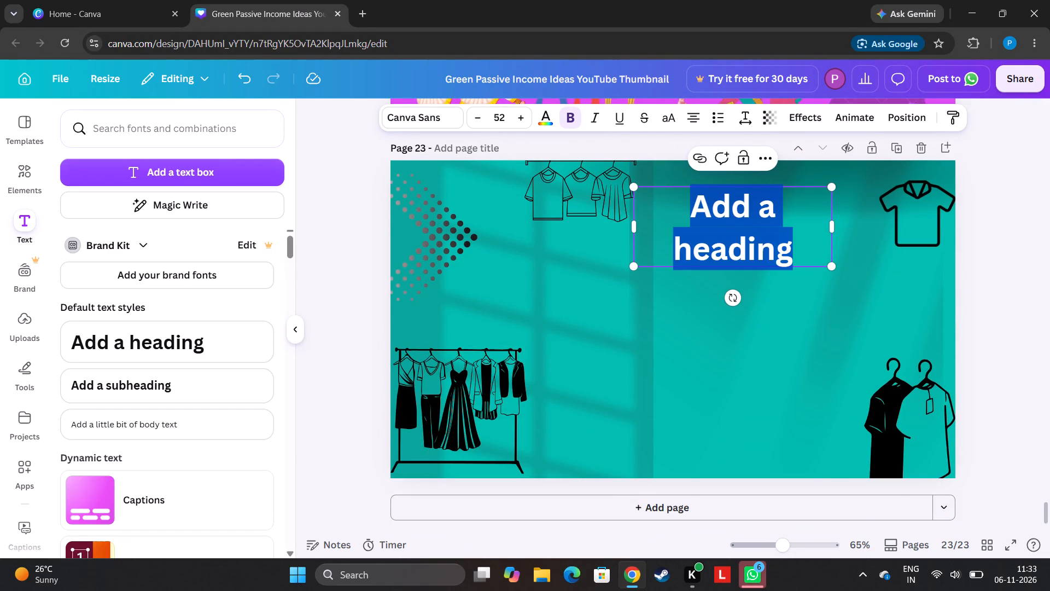
key(BackSpace)
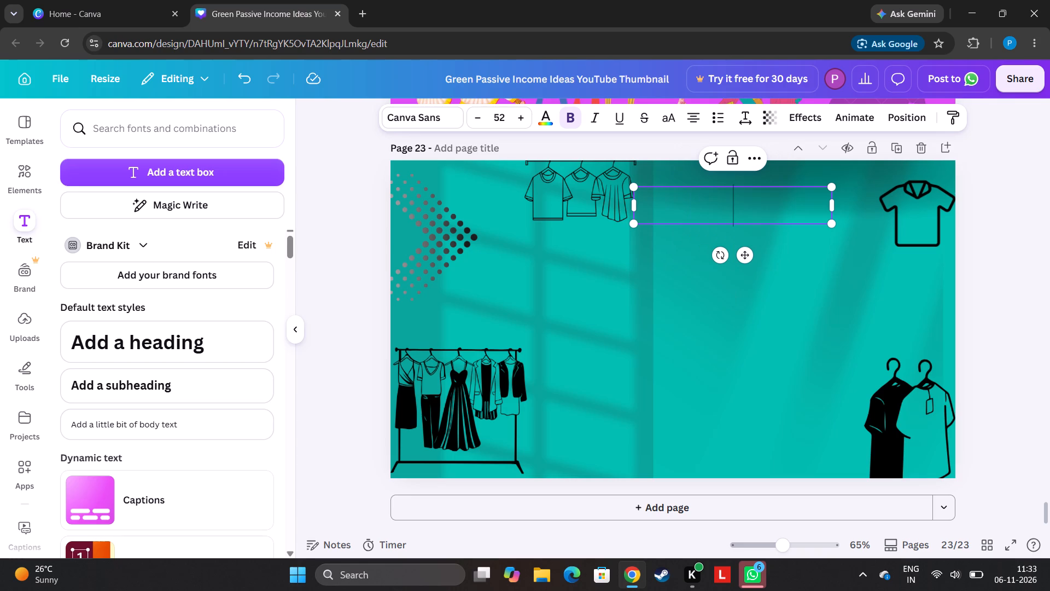
key(s)
text(onu)
key(space)
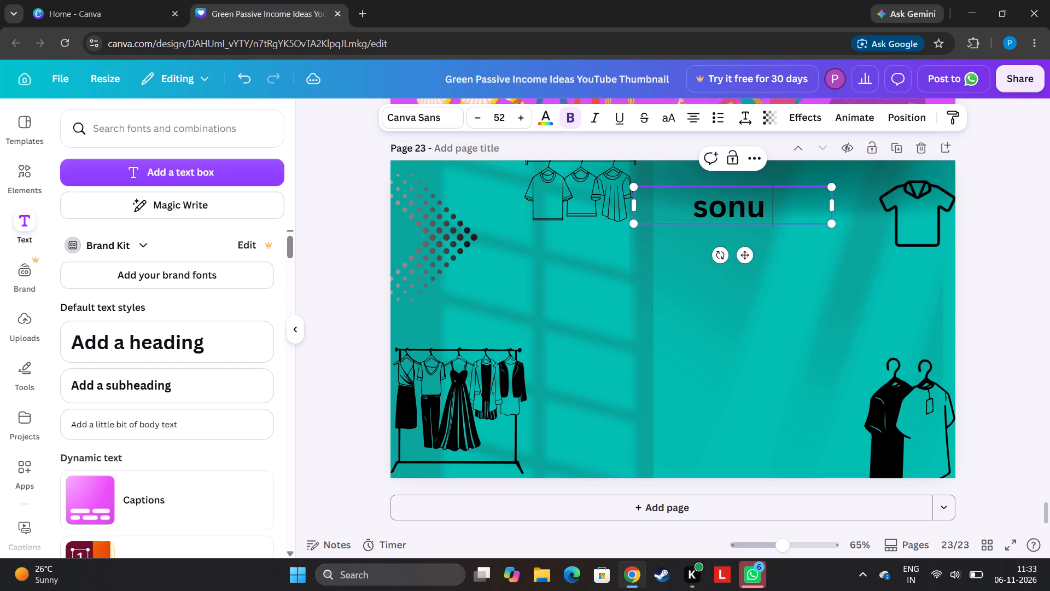
key(BackSpace)
key(BackSpace)
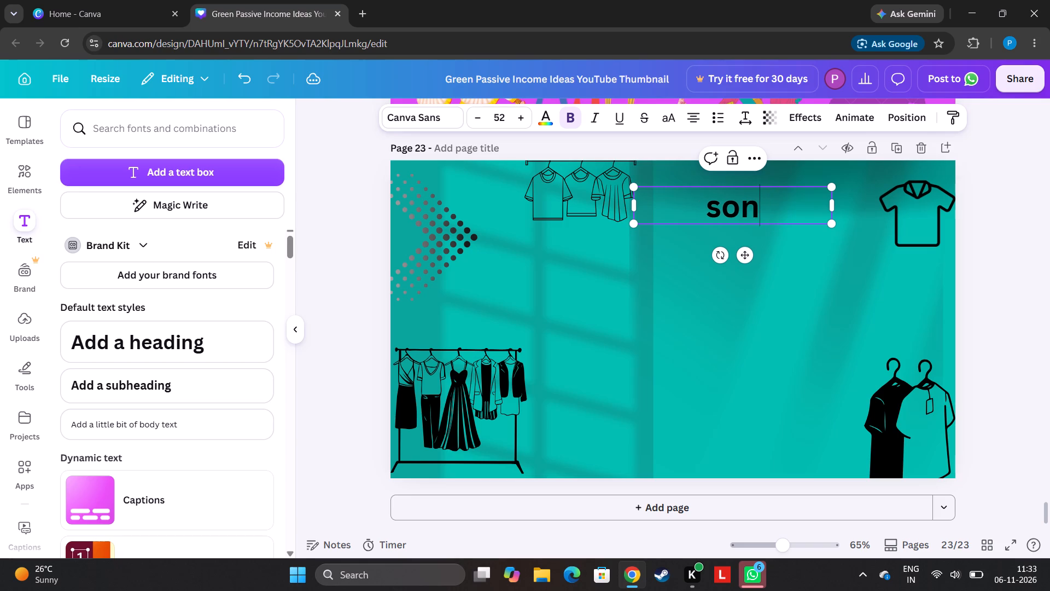
key(BackSpace)
text(mu)
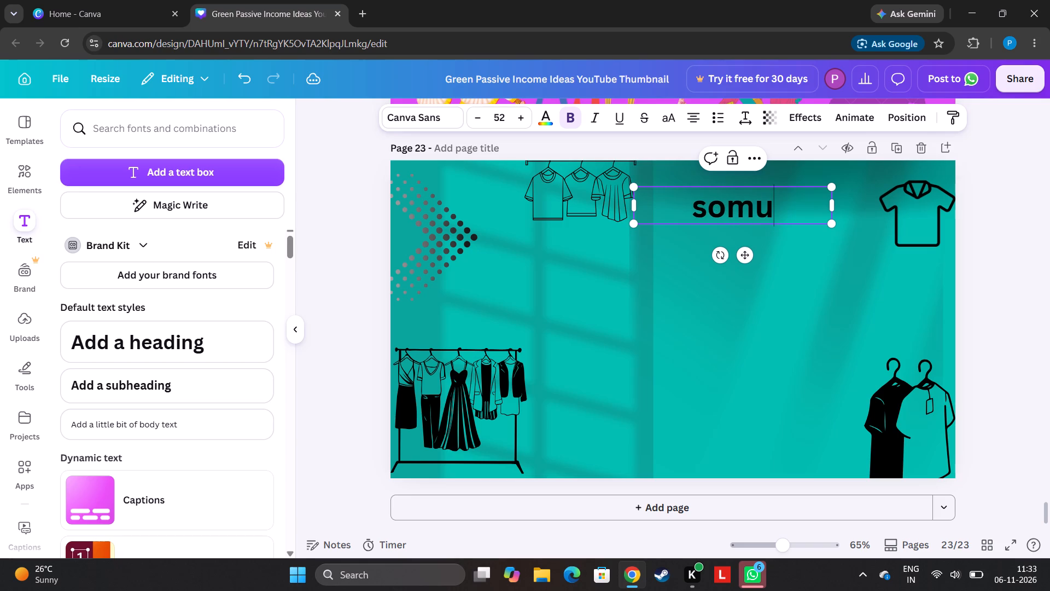
key(space)
key(t)
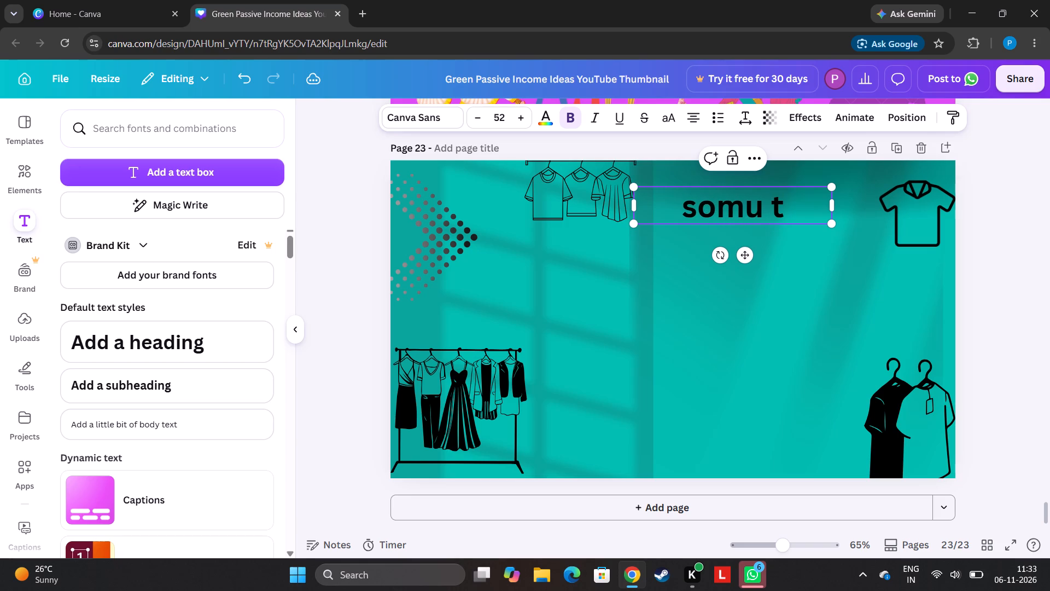
key(r)
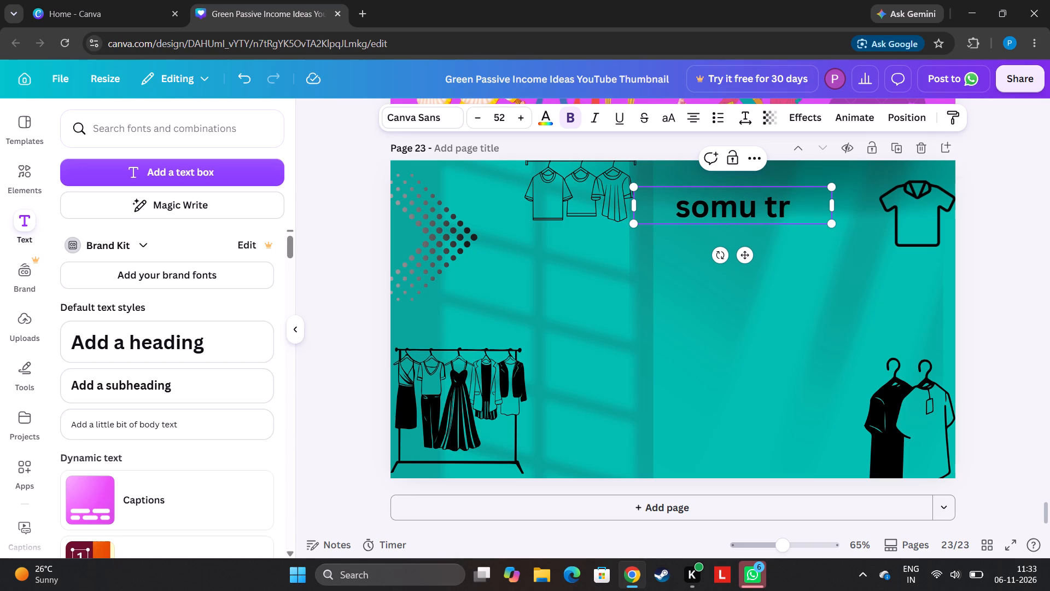
key(BackSpace)
text(ailar)
key(space)
key(s)
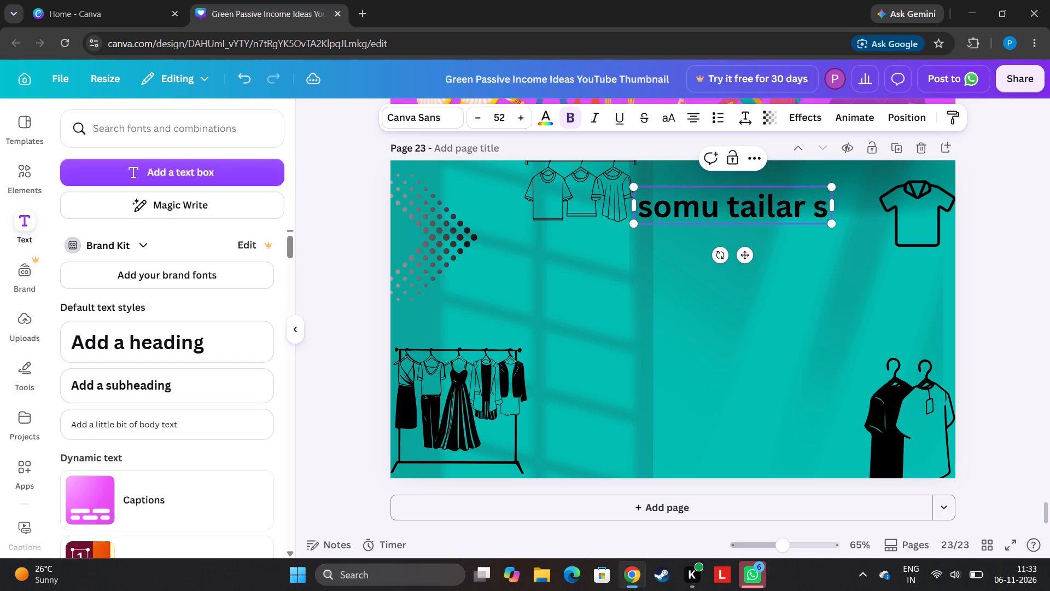
text(hop)
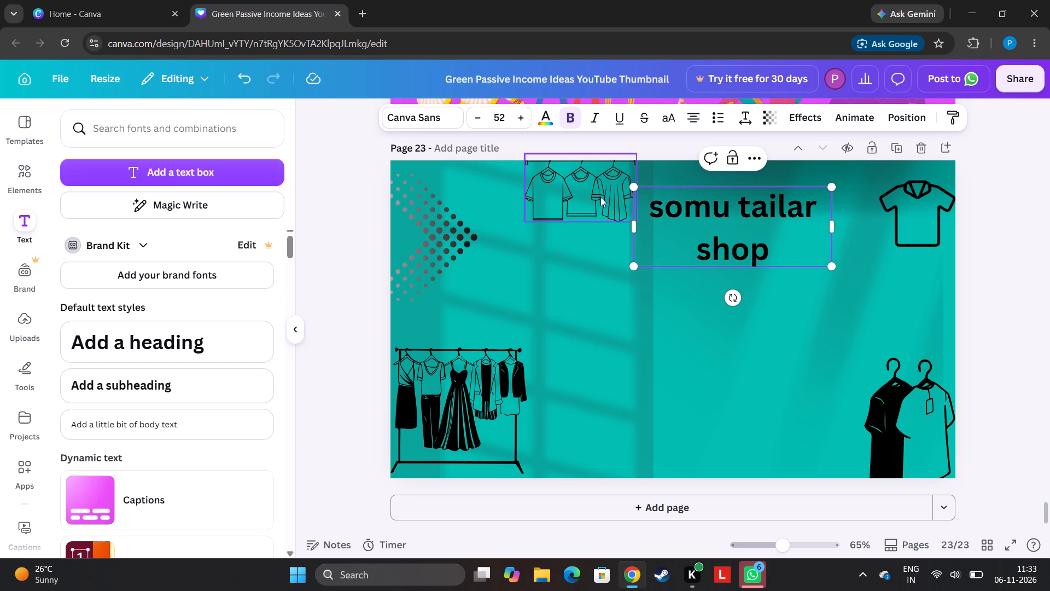
Insert the word "new" followed by a space at the start of the shop-name heading.
click(641, 212)
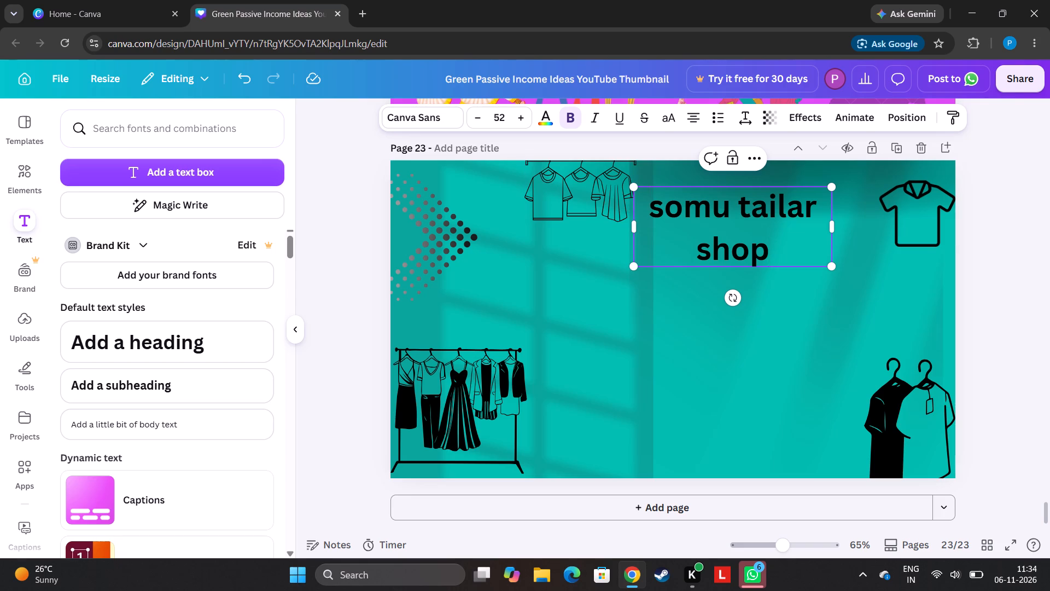
key(n)
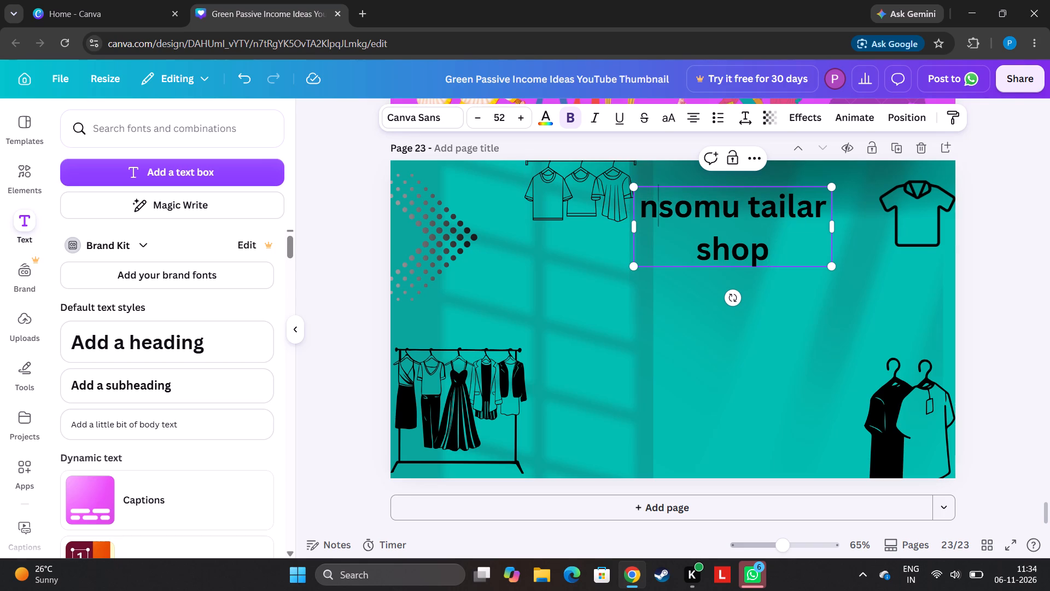
text(ew)
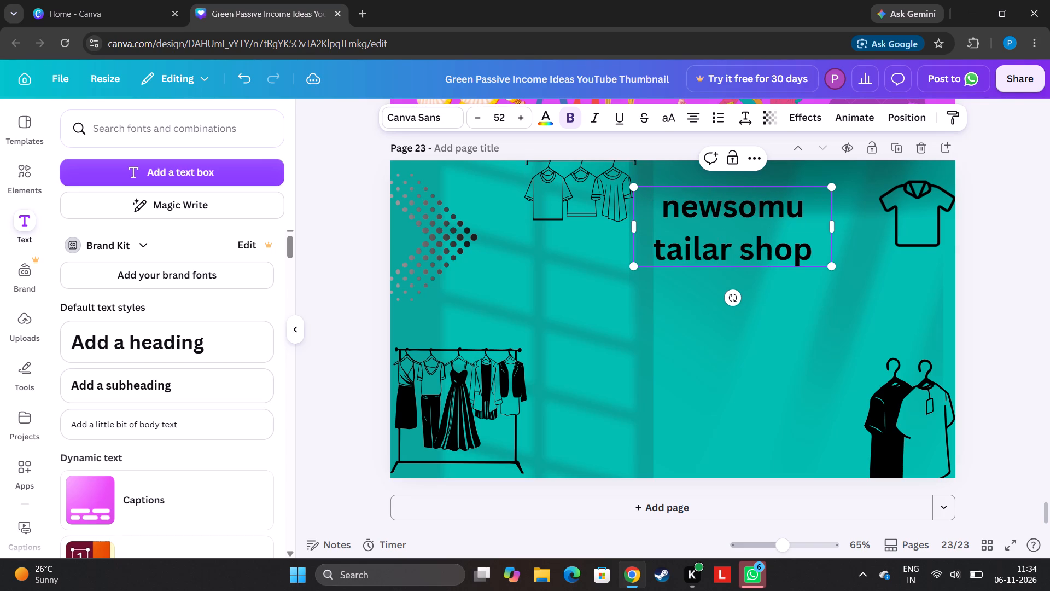
key(space)
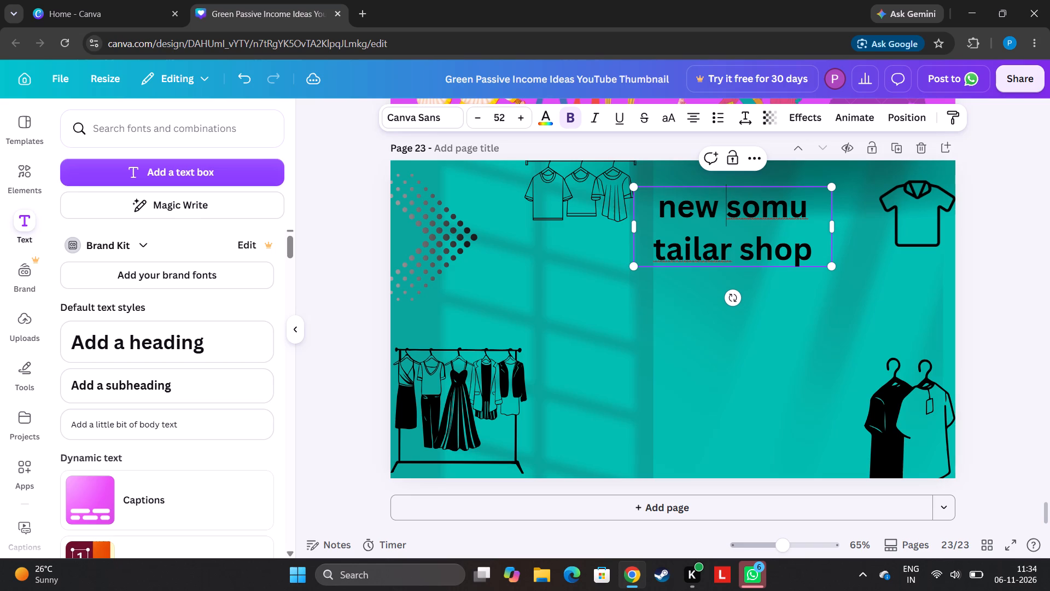
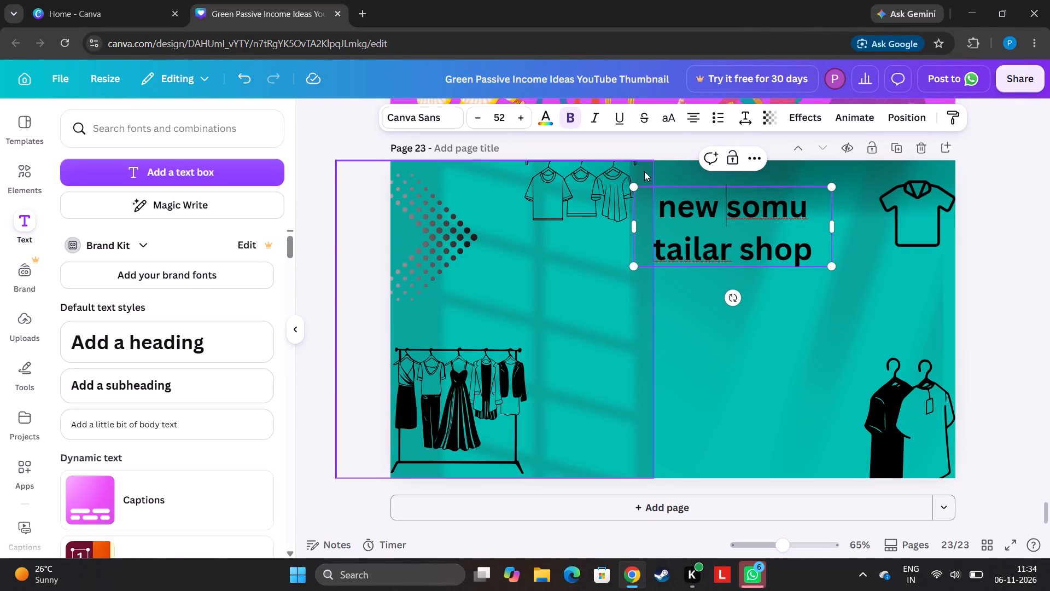
Change the shop-name heading on page 23 to all uppercase letters.
click(670, 123)
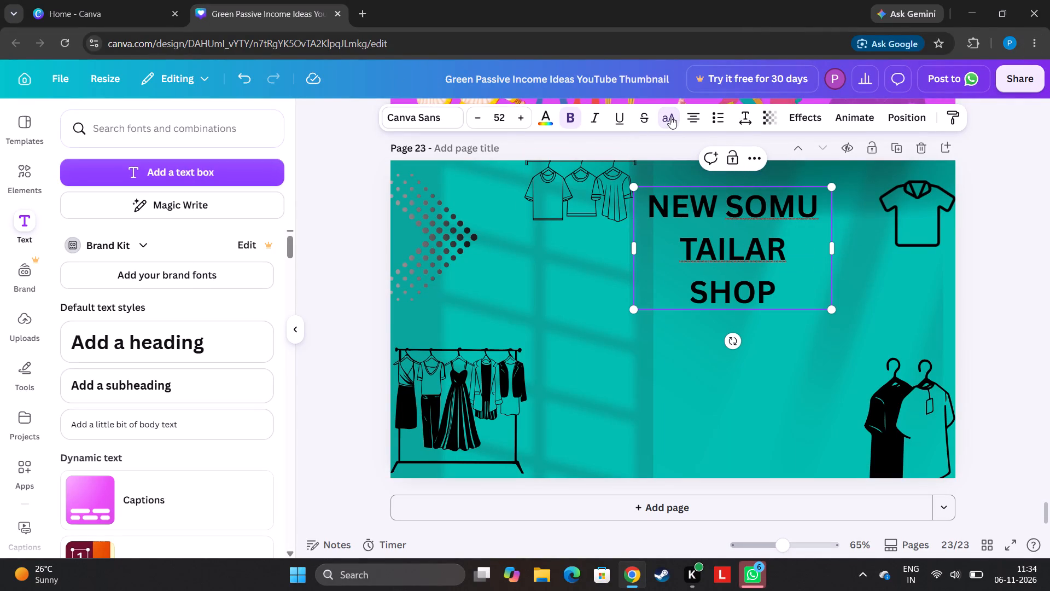
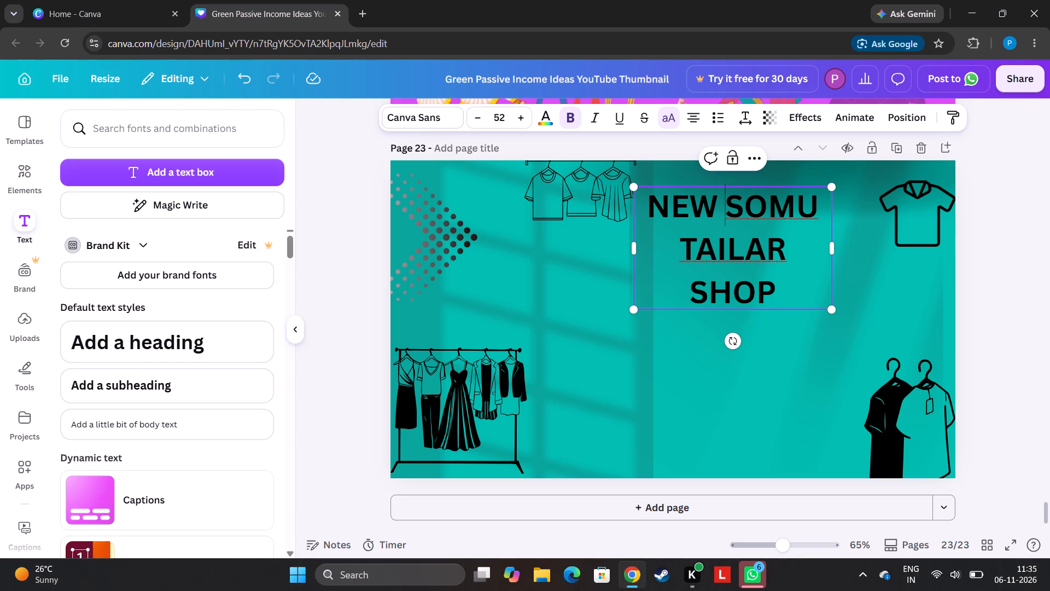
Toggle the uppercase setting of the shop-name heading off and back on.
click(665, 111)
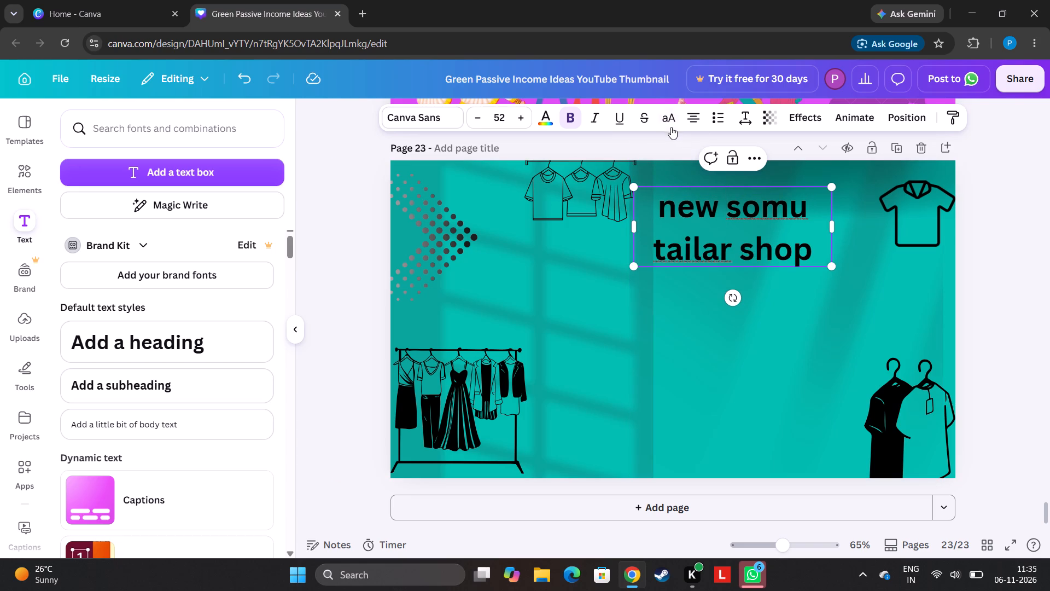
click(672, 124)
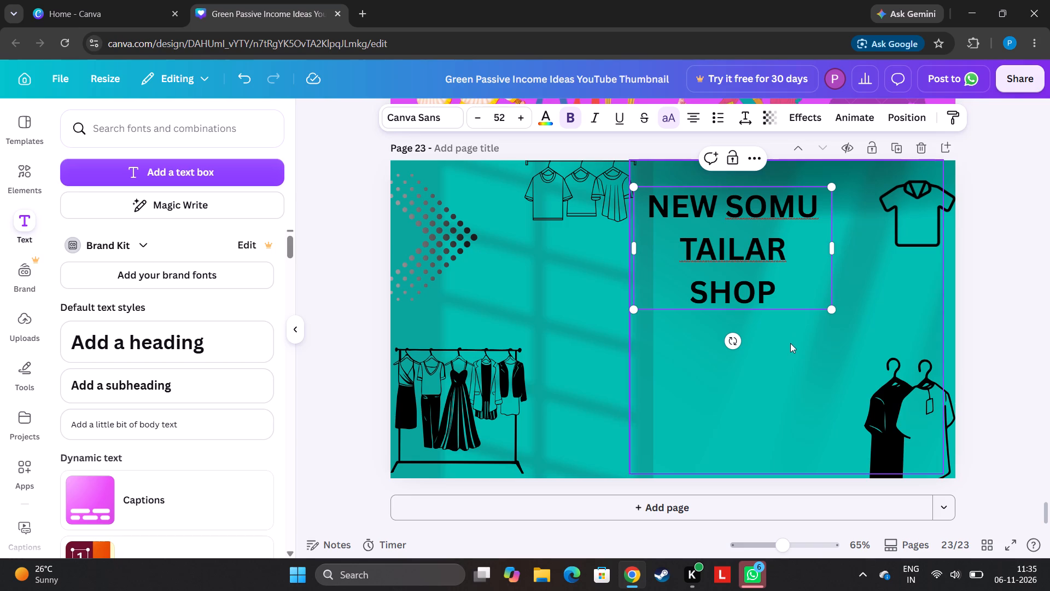
Enlarge the shop-name heading on page 23 to a font size of about 66.
drag(832, 310, 893, 344)
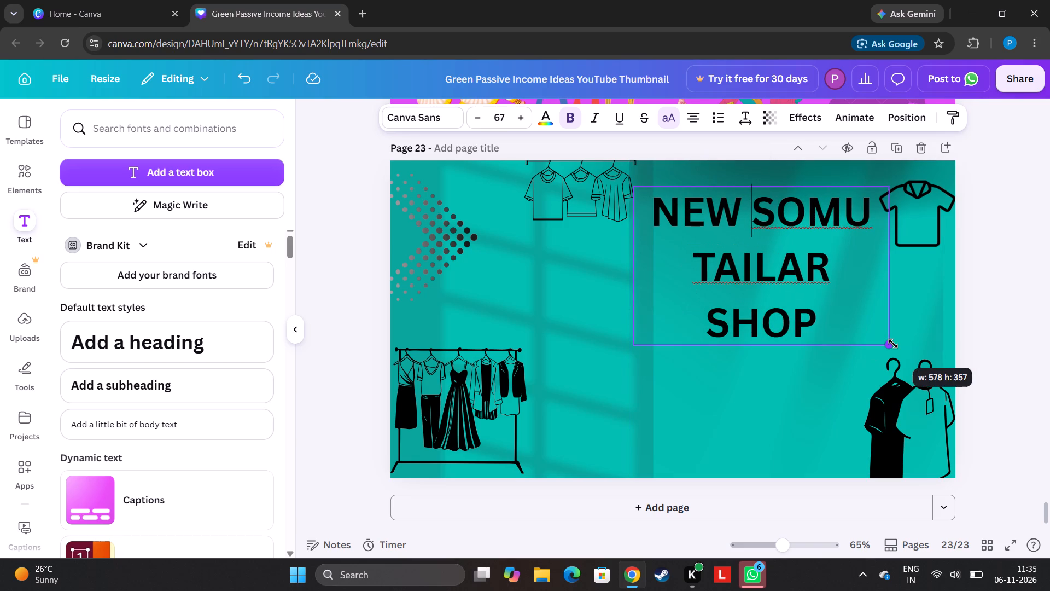
drag(893, 344, 891, 333)
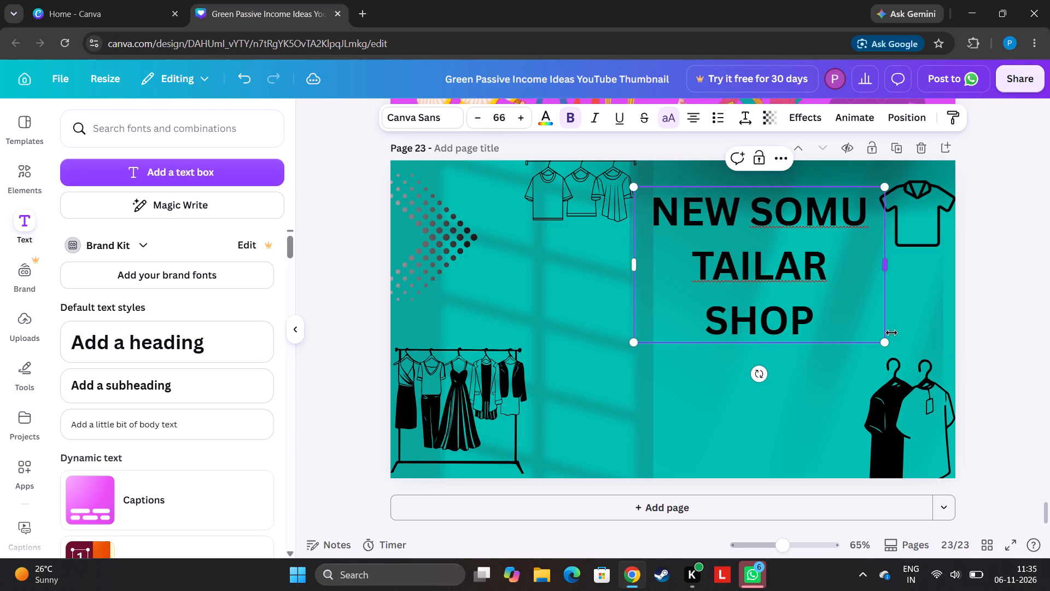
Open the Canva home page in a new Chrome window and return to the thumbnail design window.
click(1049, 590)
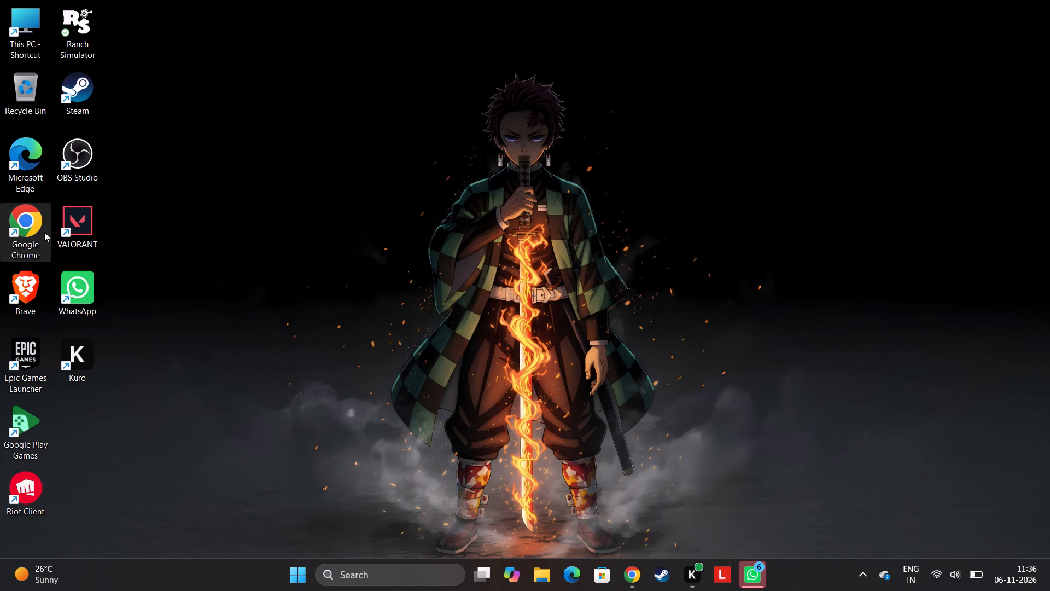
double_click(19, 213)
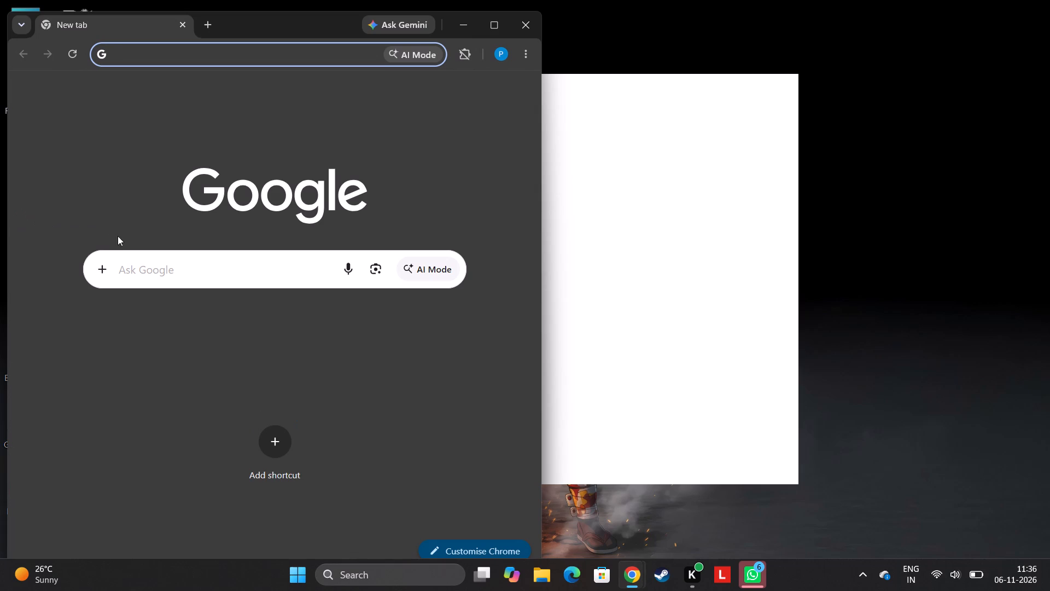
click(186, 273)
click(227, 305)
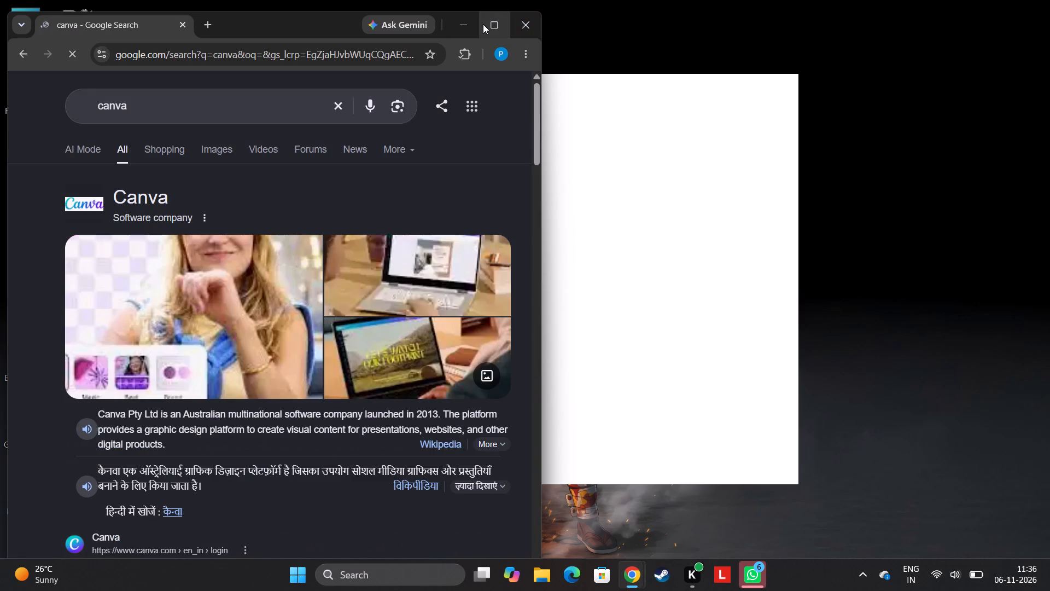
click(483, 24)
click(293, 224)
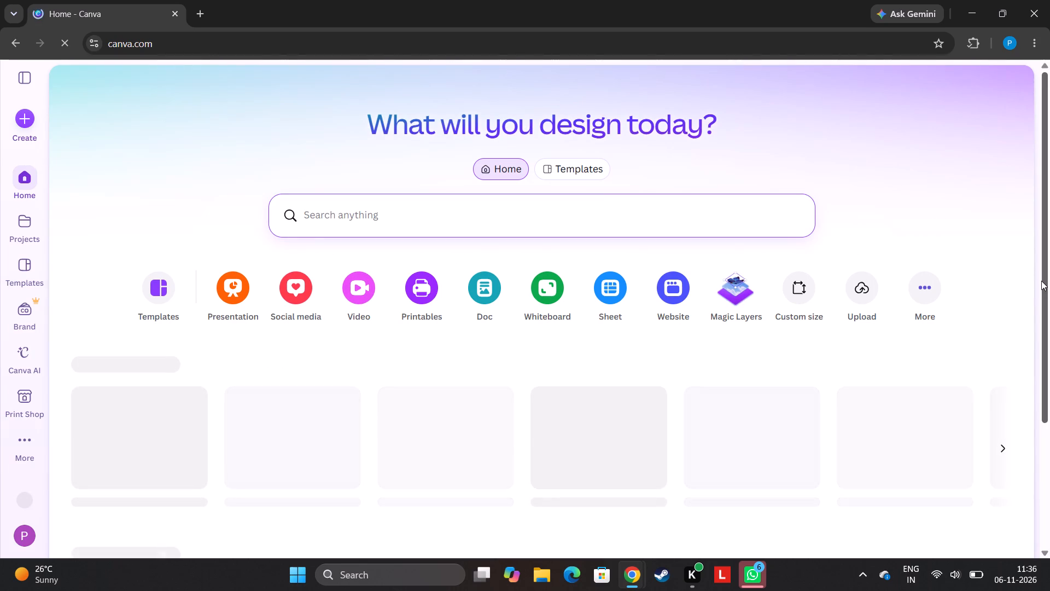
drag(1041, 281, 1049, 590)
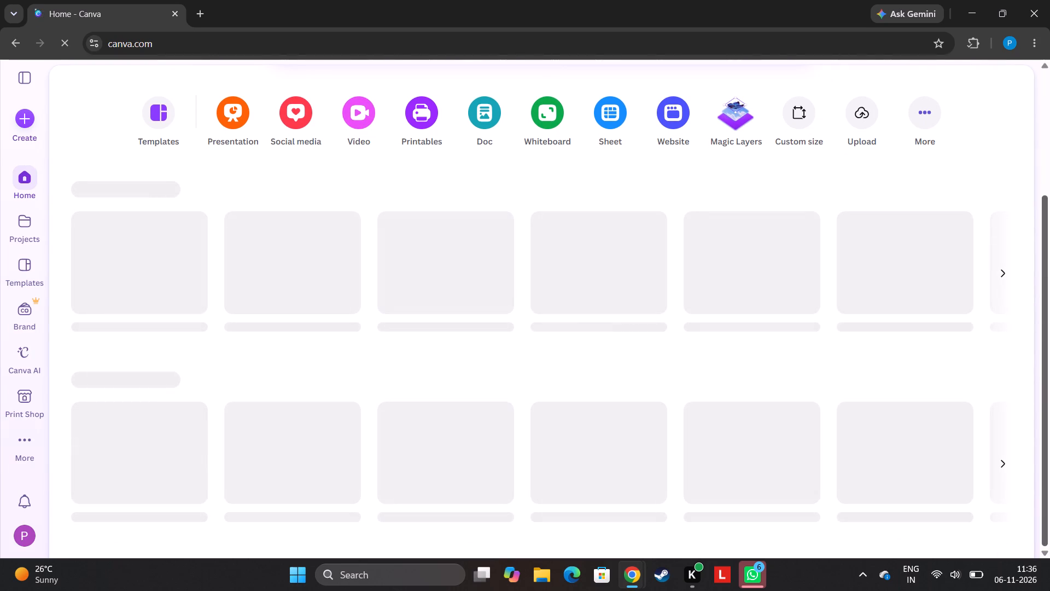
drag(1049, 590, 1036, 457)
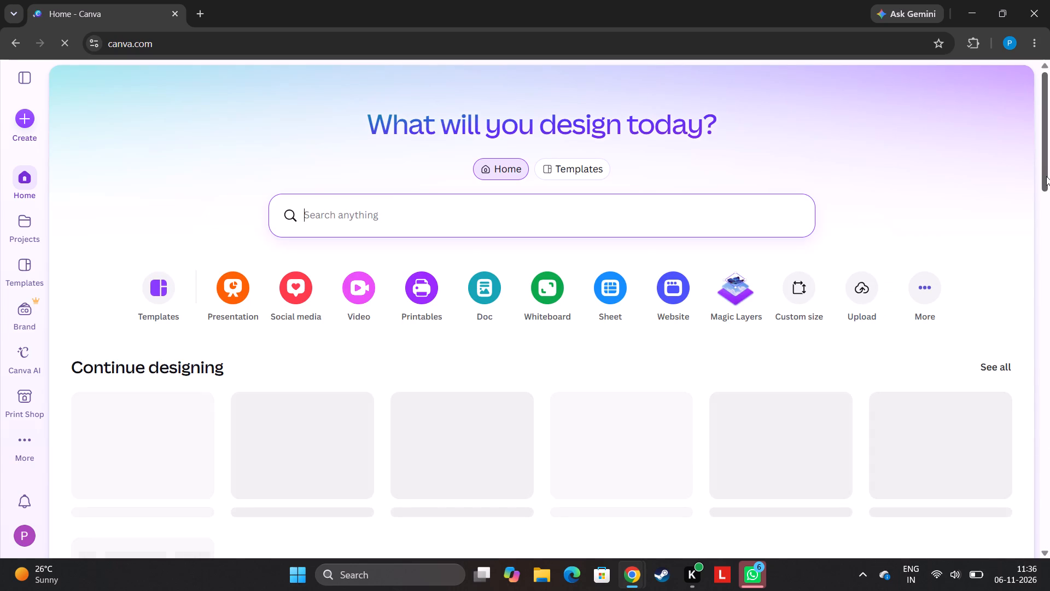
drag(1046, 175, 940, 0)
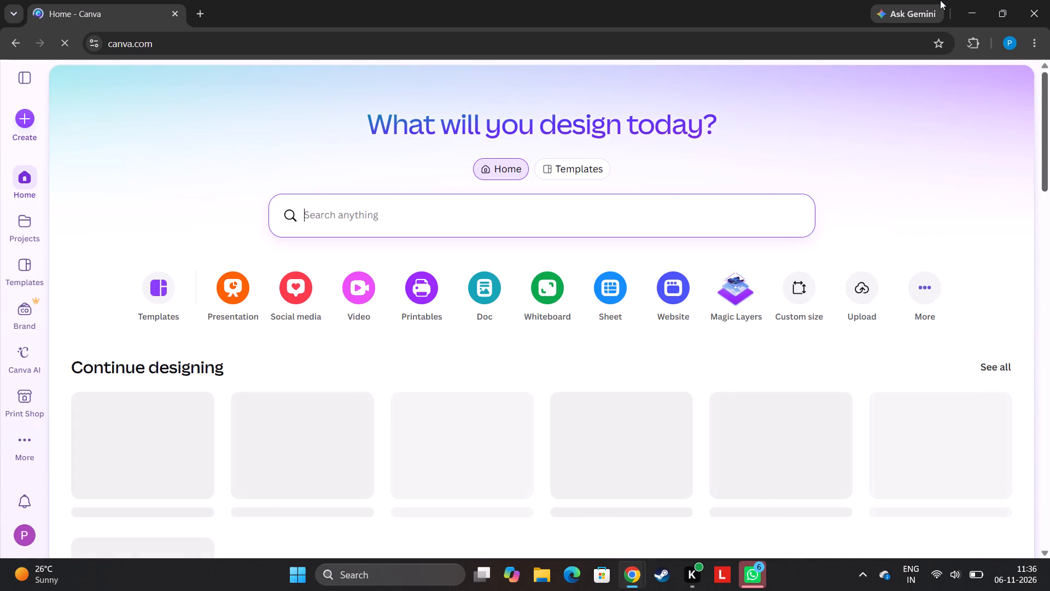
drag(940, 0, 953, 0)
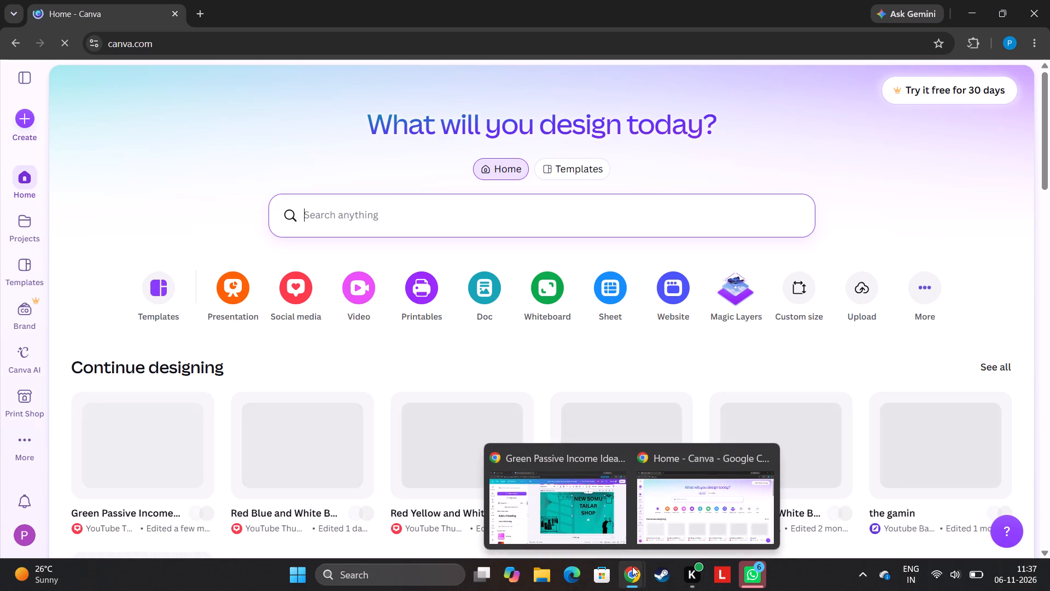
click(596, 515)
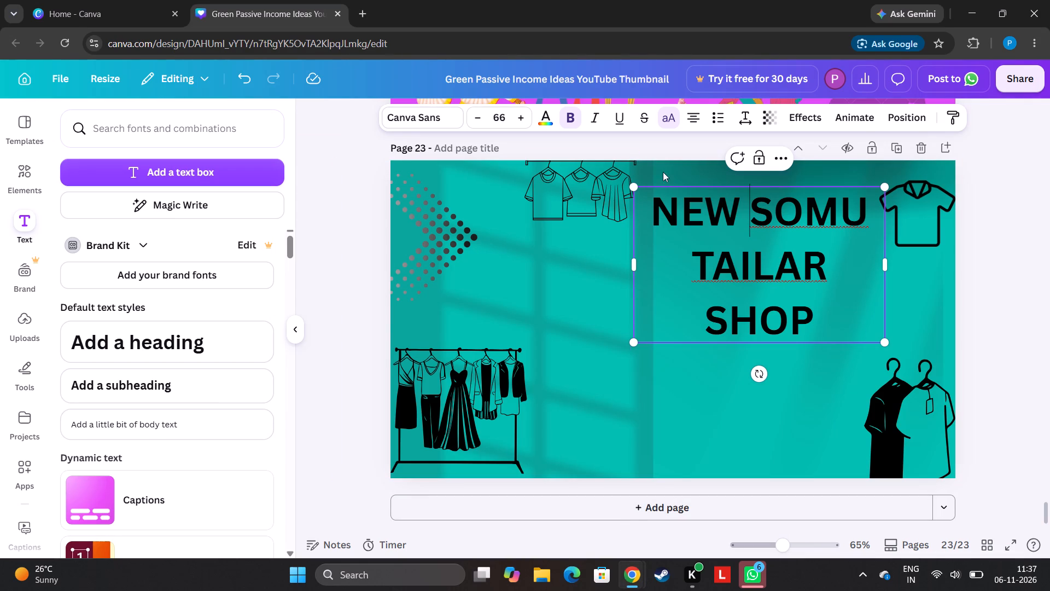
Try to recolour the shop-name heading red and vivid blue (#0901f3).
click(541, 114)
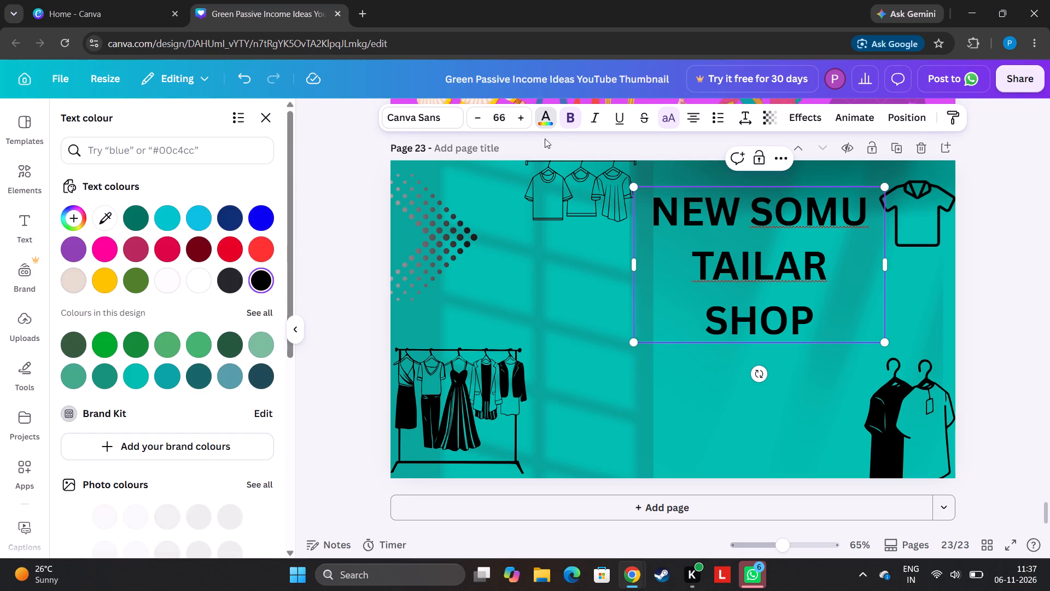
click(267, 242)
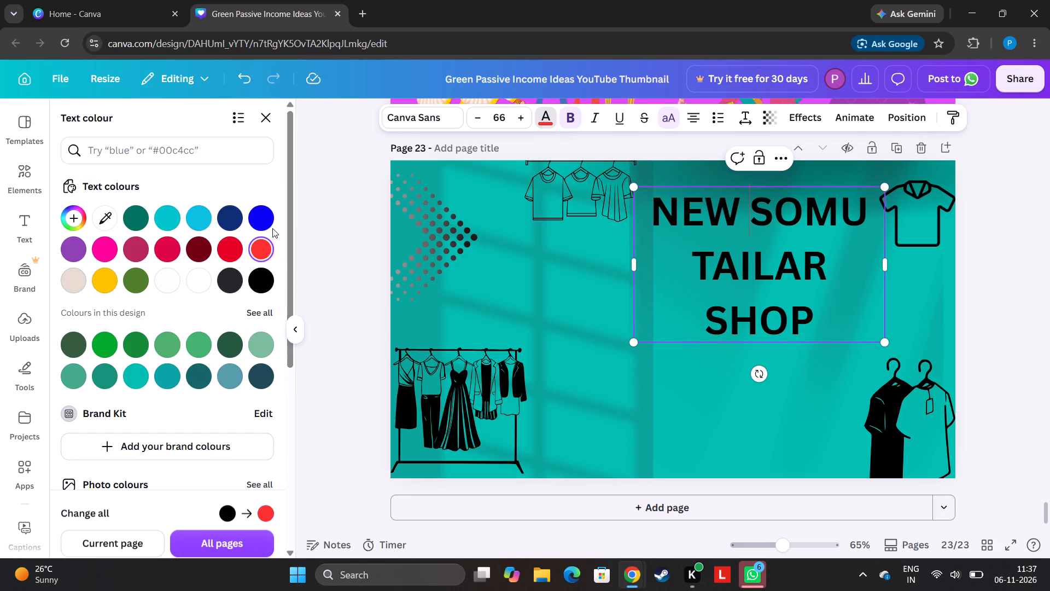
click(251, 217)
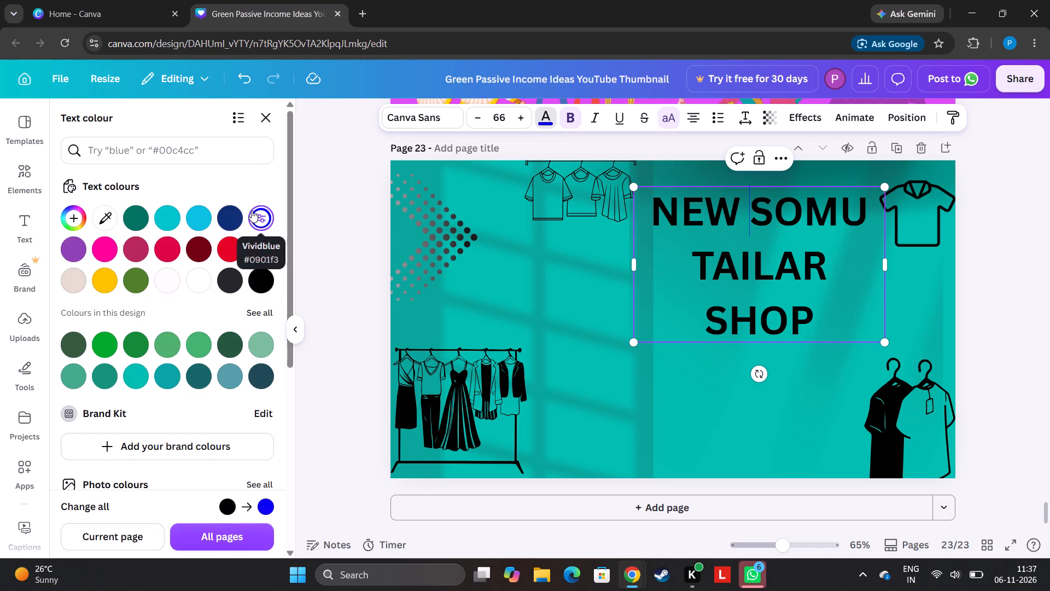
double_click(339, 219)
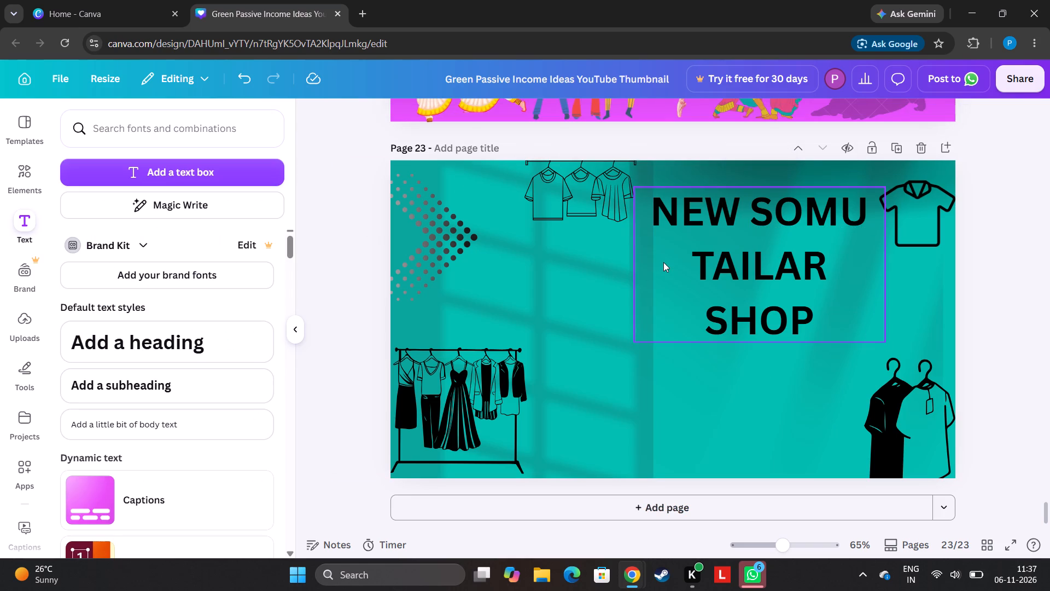
Select the whole shop-name heading, try navy, vivid blue and red, and set its text colour to dark red (#730012).
click(663, 262)
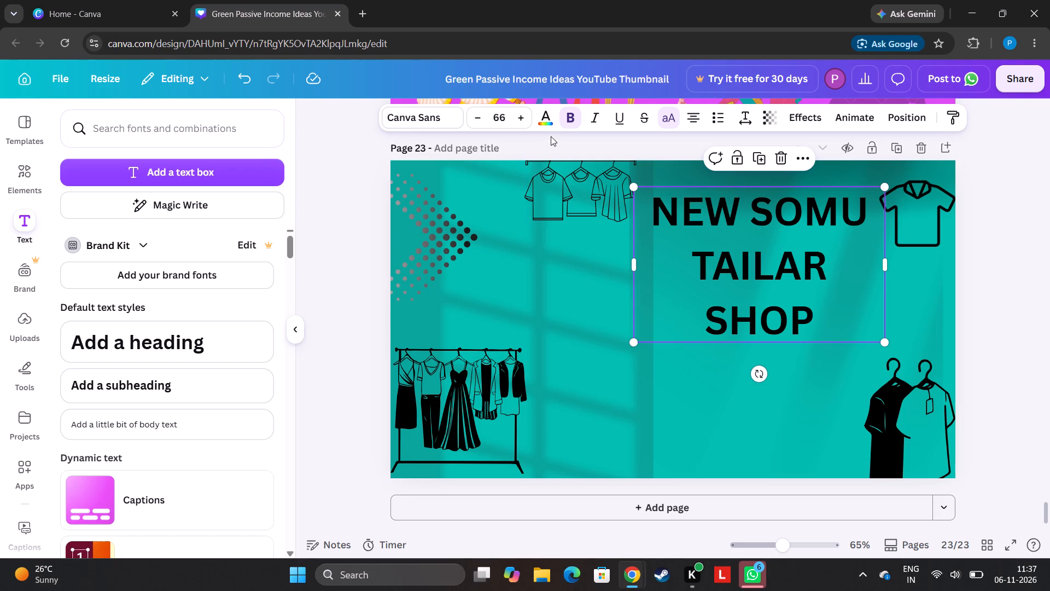
click(545, 127)
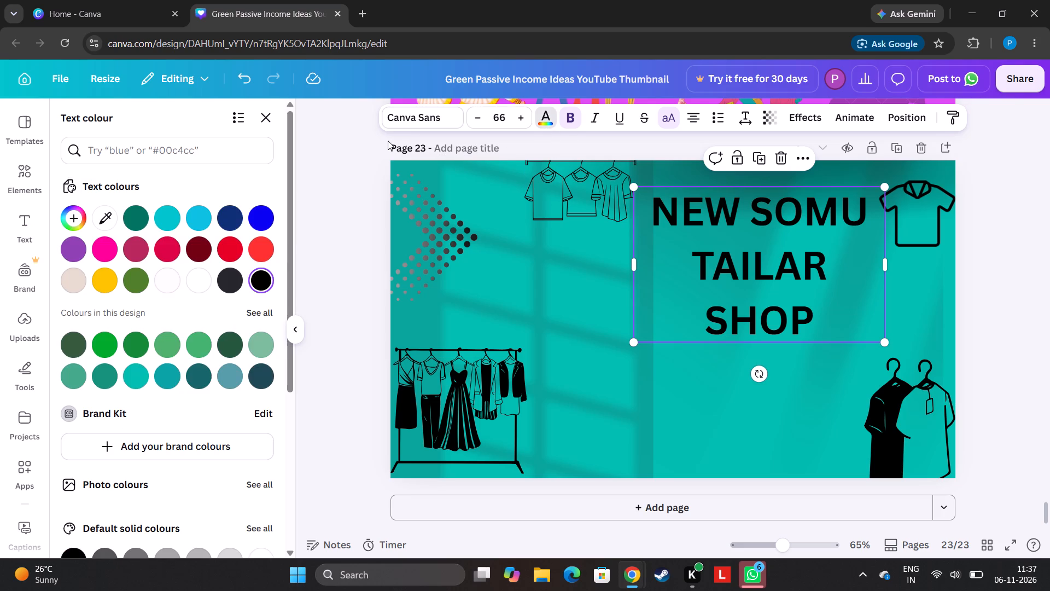
click(238, 222)
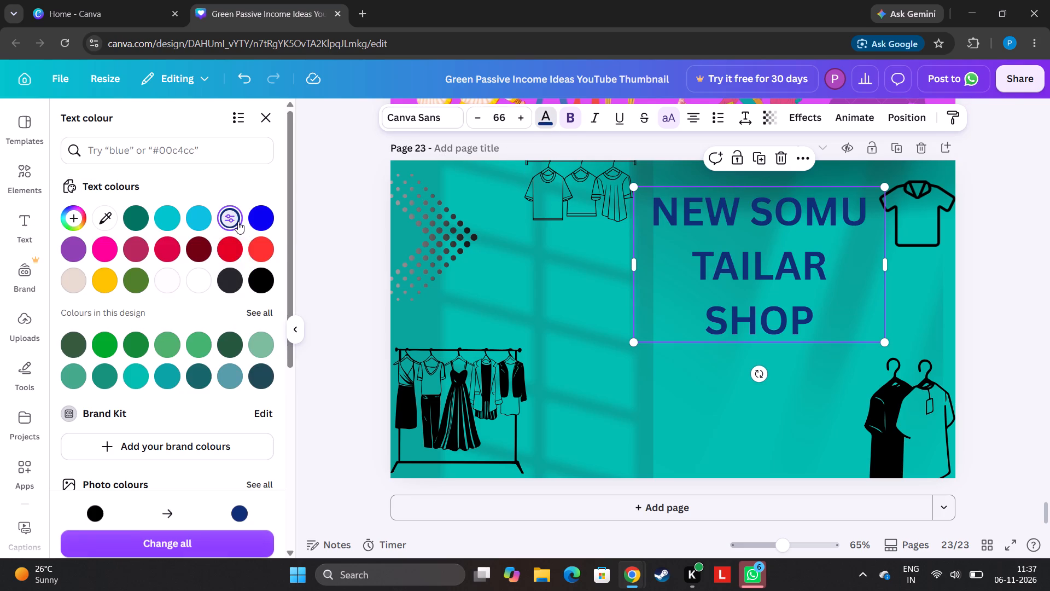
click(268, 211)
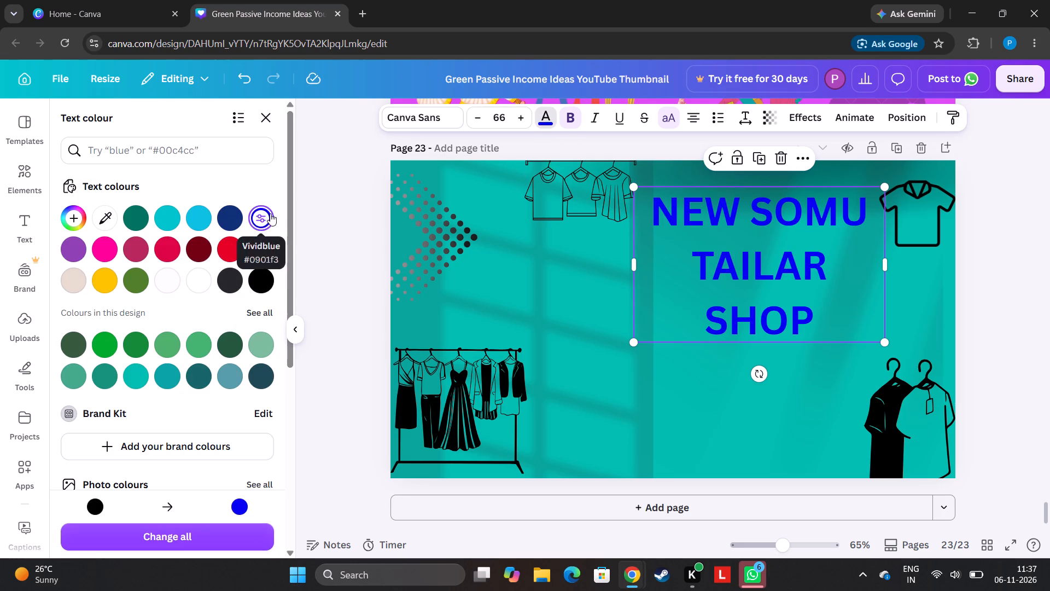
click(266, 245)
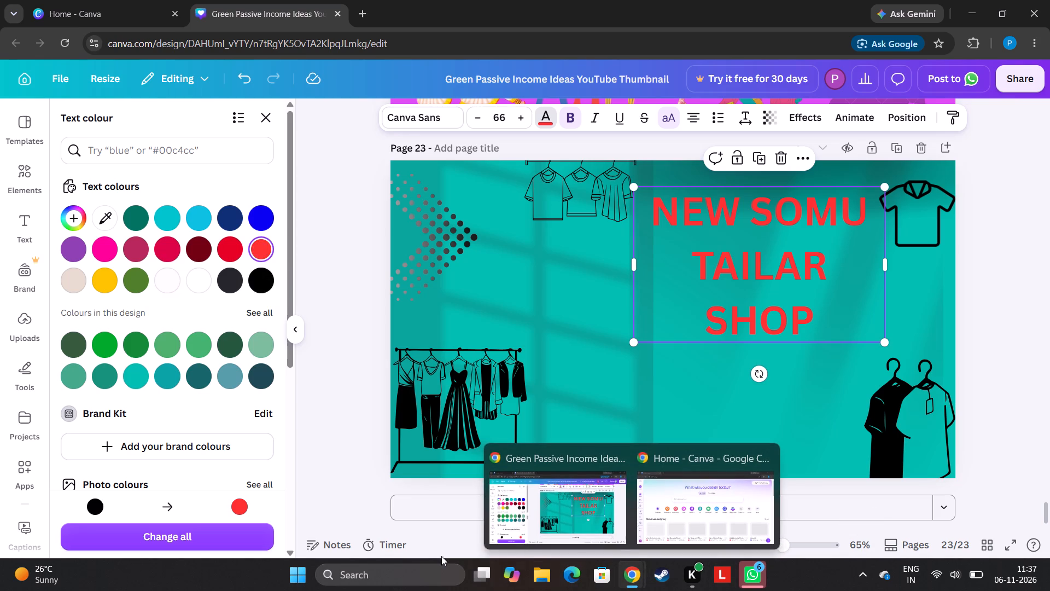
click(195, 252)
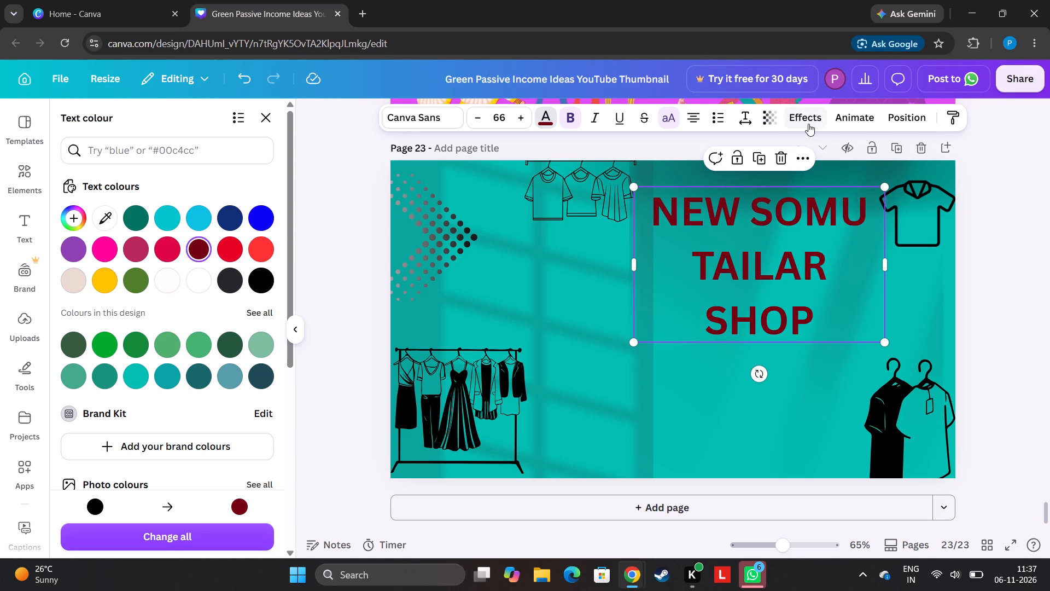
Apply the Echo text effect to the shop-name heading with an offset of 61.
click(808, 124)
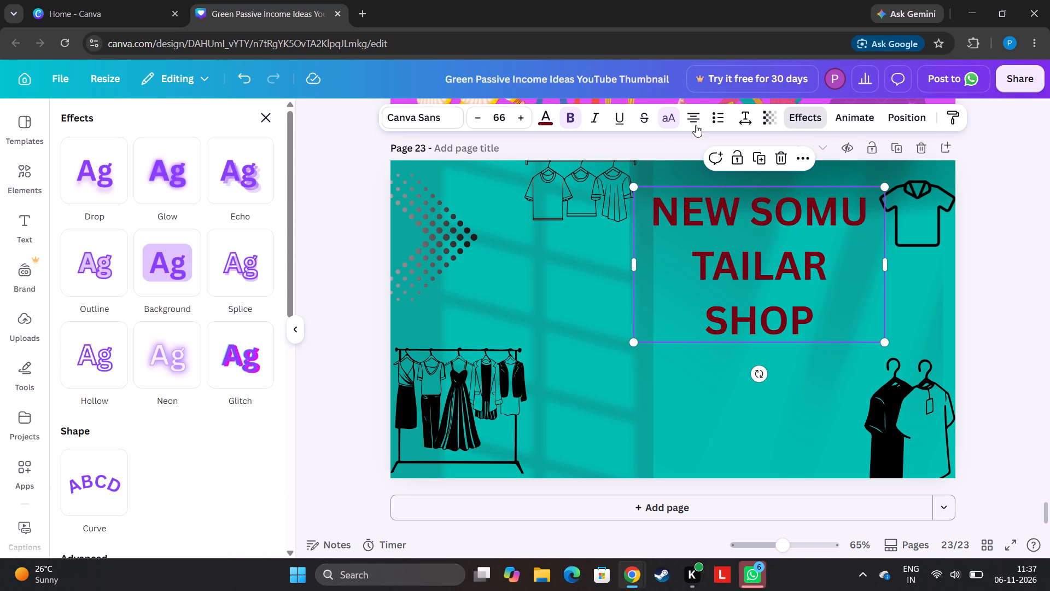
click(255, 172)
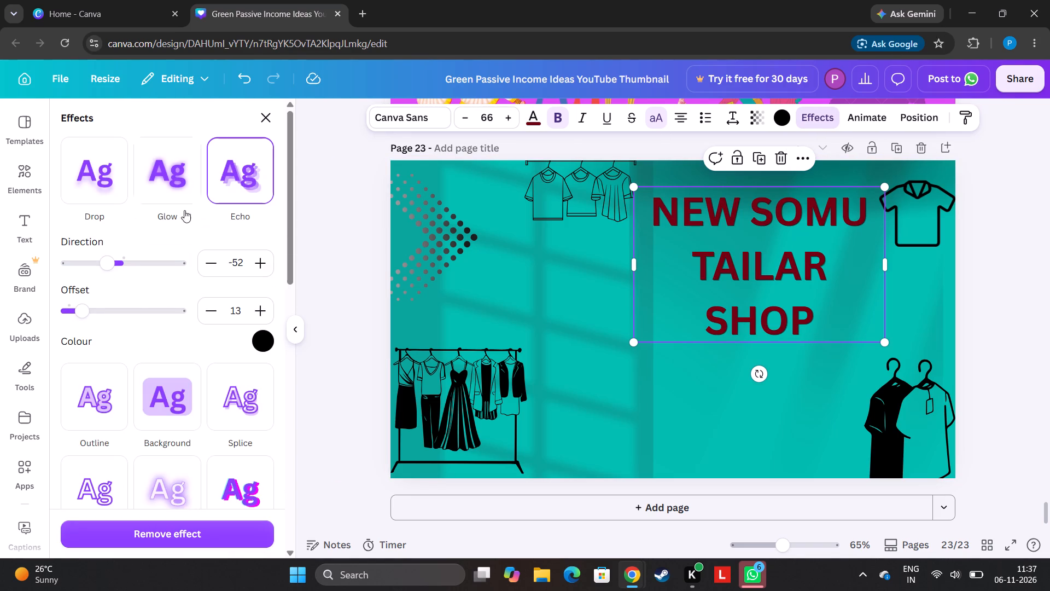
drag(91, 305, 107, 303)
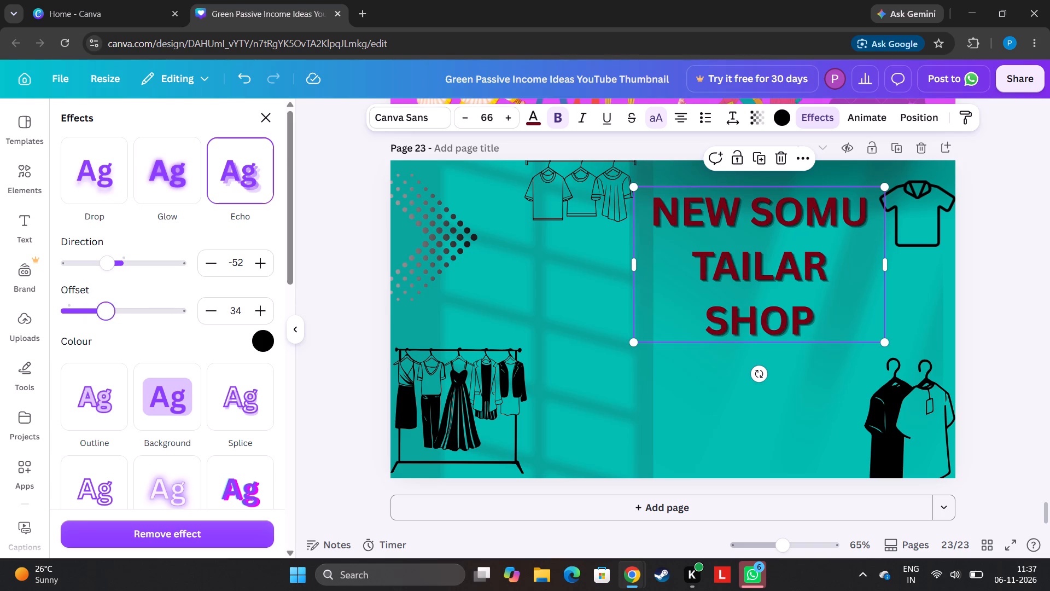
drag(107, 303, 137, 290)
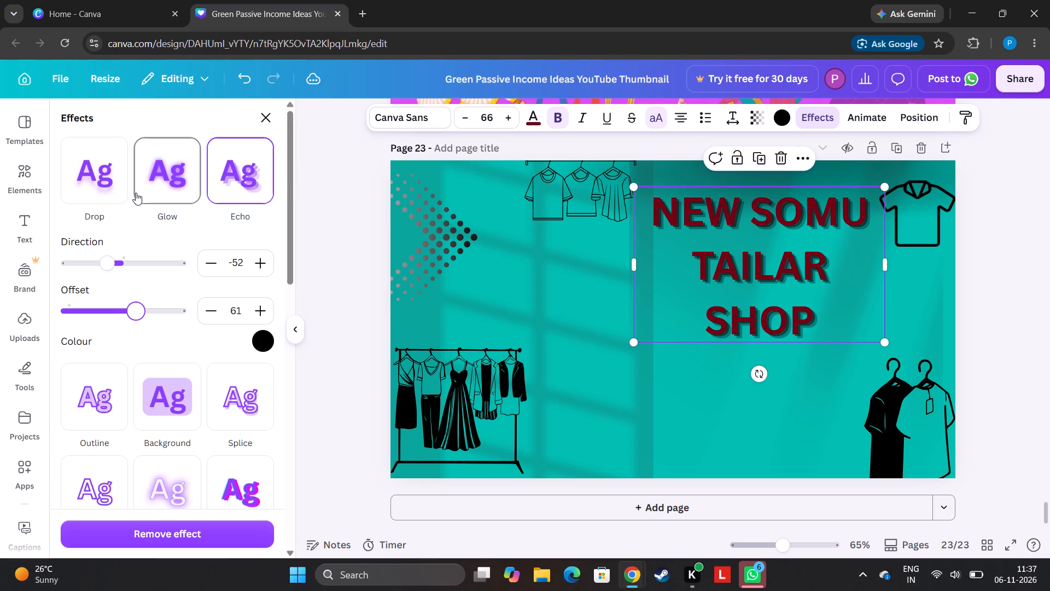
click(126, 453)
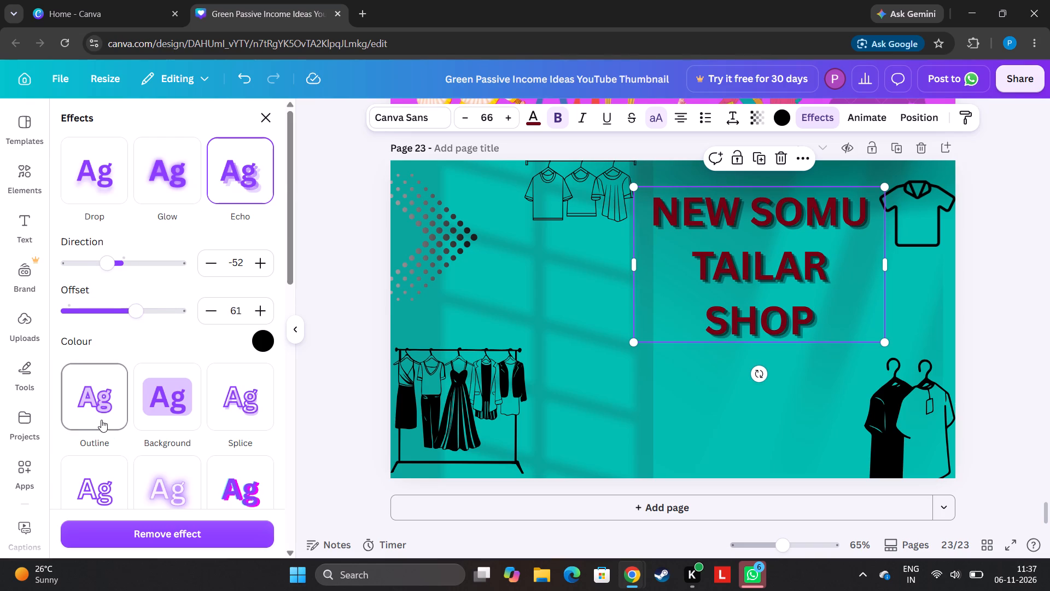
Apply the Outline text effect to the shop-name heading with a thickness of 88.
click(101, 420)
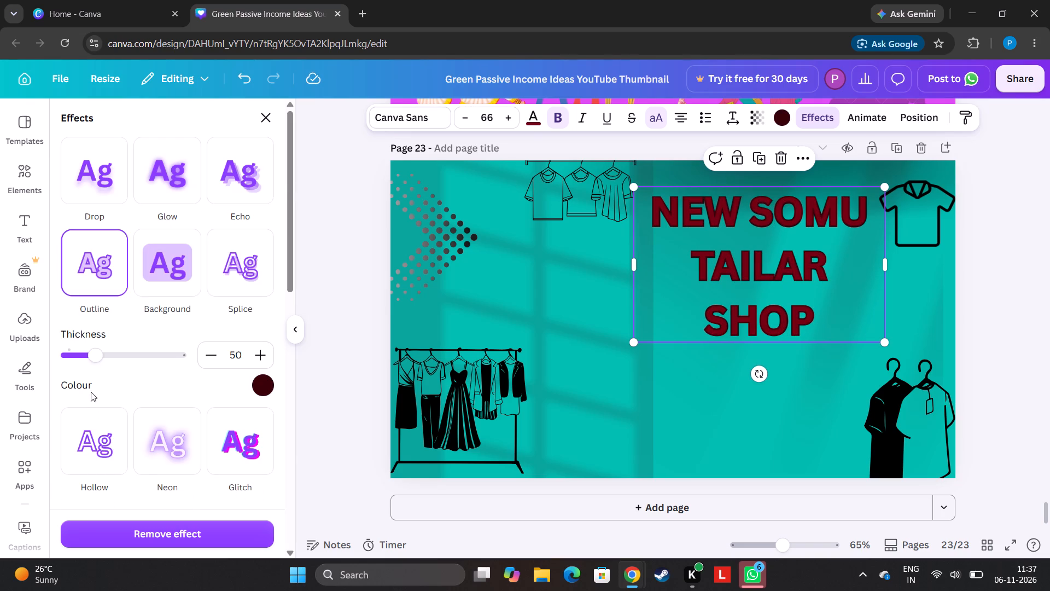
drag(104, 361, 116, 362)
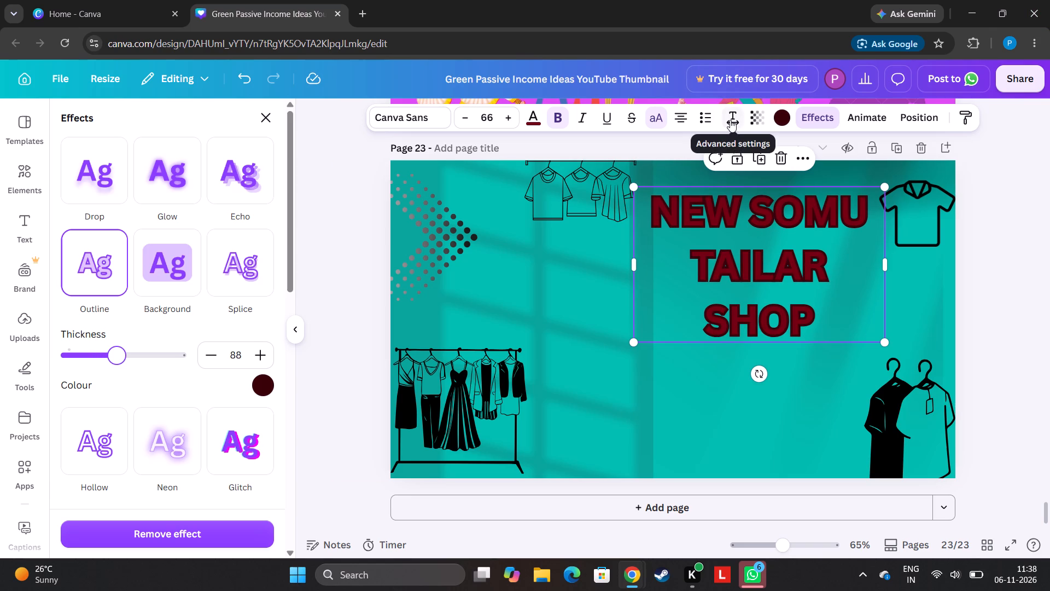
Reduce the line spacing of the shop-name heading slightly and close the text effects.
click(730, 120)
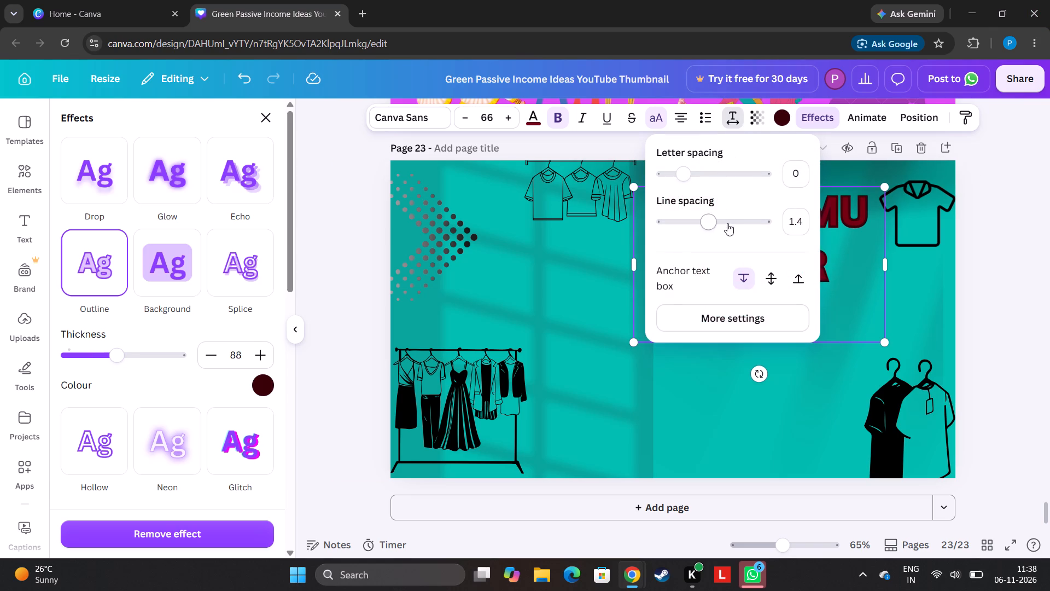
drag(706, 222, 697, 222)
click(1043, 237)
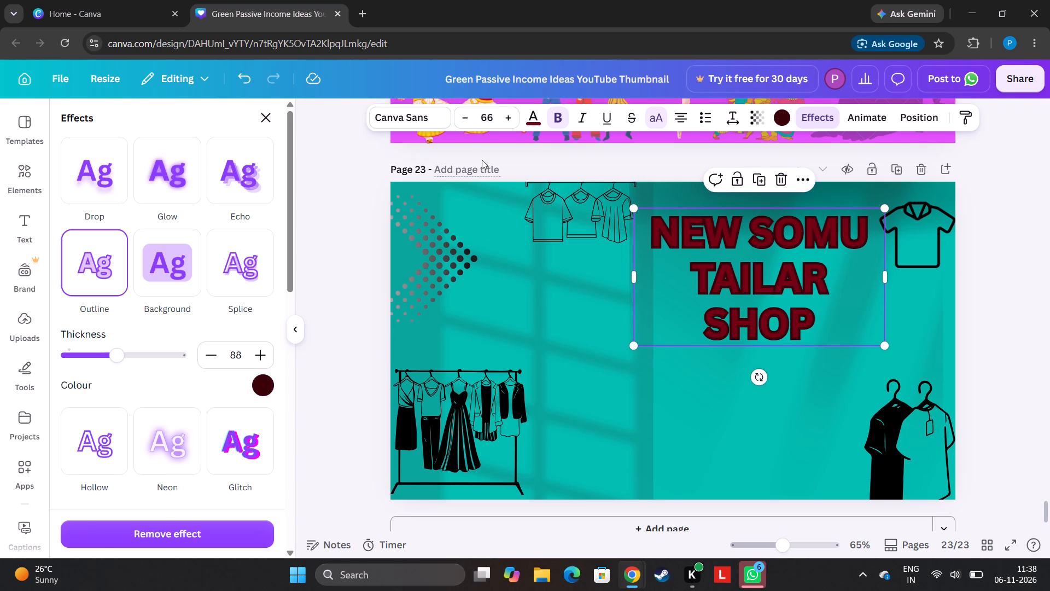
click(267, 115)
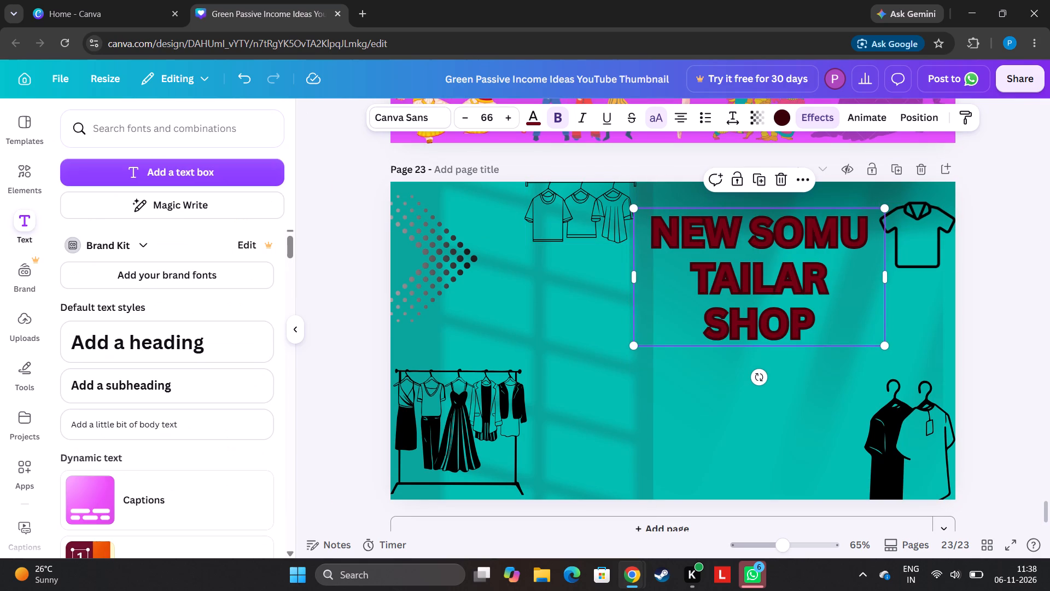
Add a rounded square shape to page 23 and stretch it into a rectangle about 492 wide over the lower part of the heading.
click(0, 172)
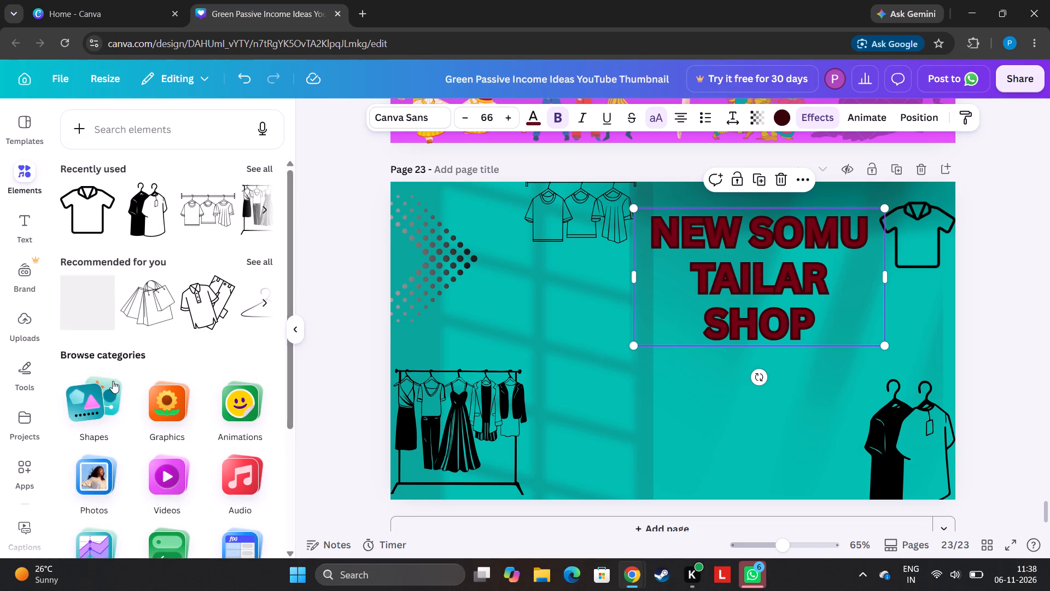
click(110, 386)
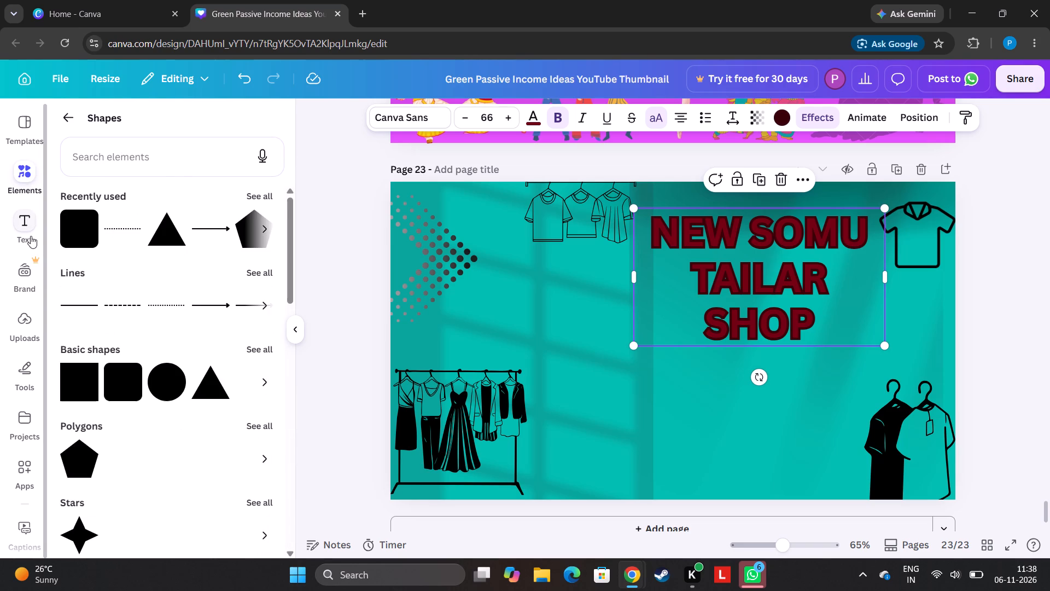
drag(90, 228, 113, 228)
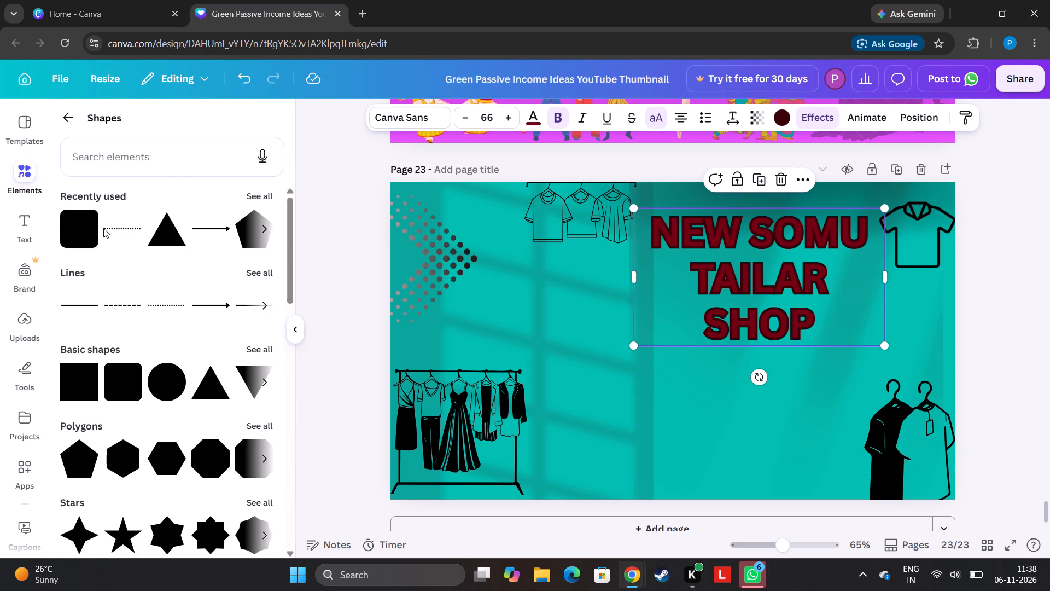
click(82, 232)
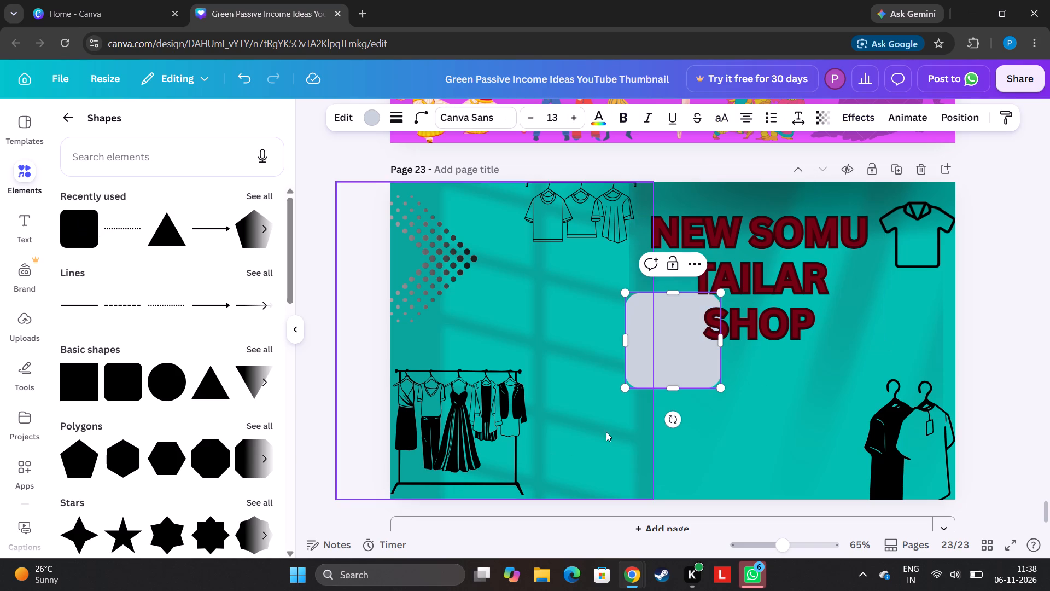
drag(722, 345, 844, 329)
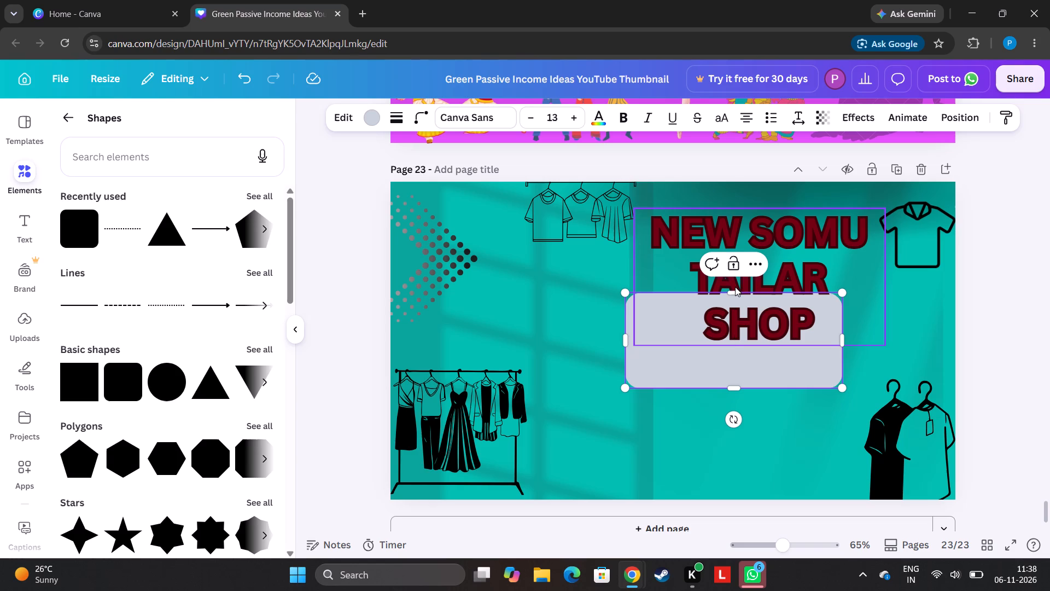
drag(730, 289, 743, 215)
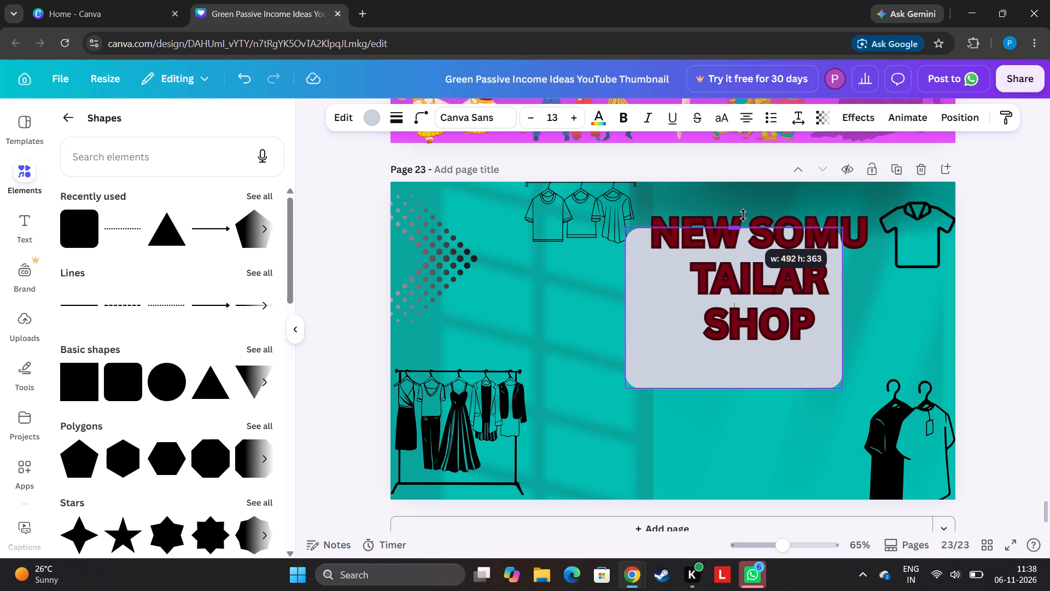
drag(743, 215, 739, 249)
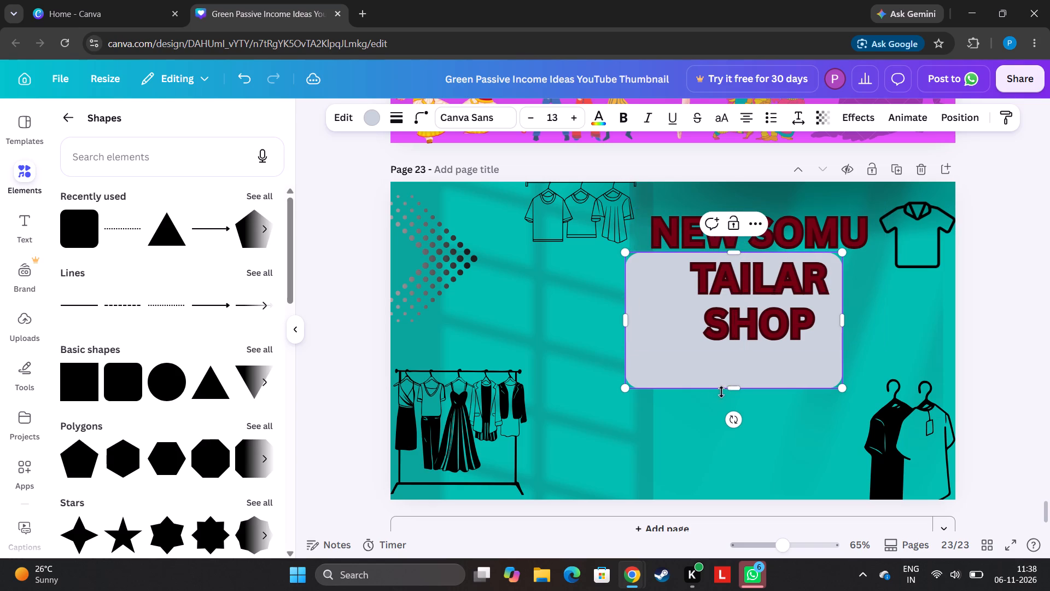
Set the rounded rectangle's transparency to 55 and position it as a backing panel for the "NEW SOMU TAILAR SHOP" heading.
click(814, 115)
click(809, 181)
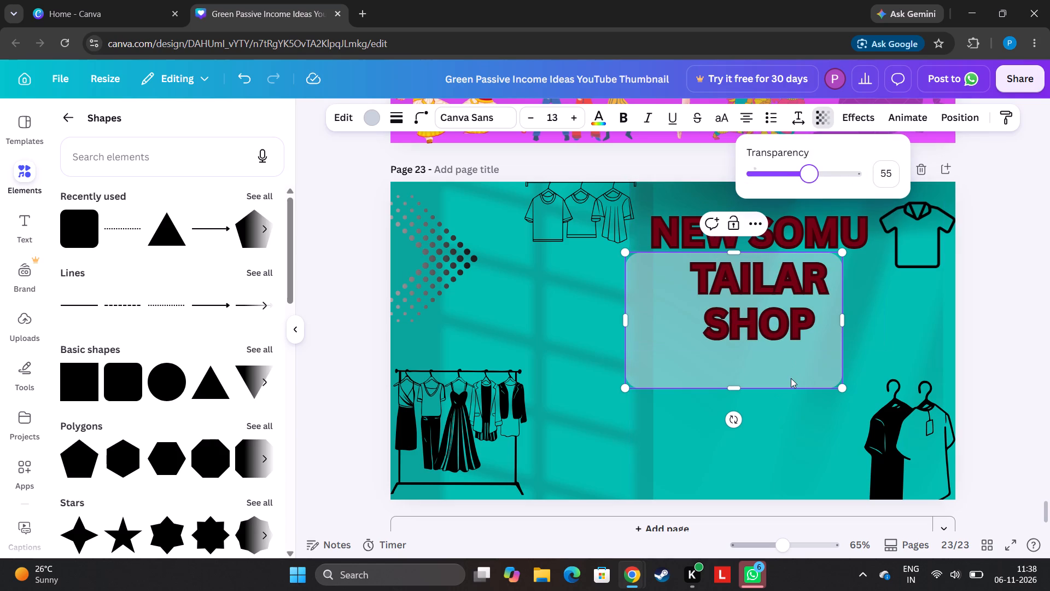
drag(798, 354, 827, 312)
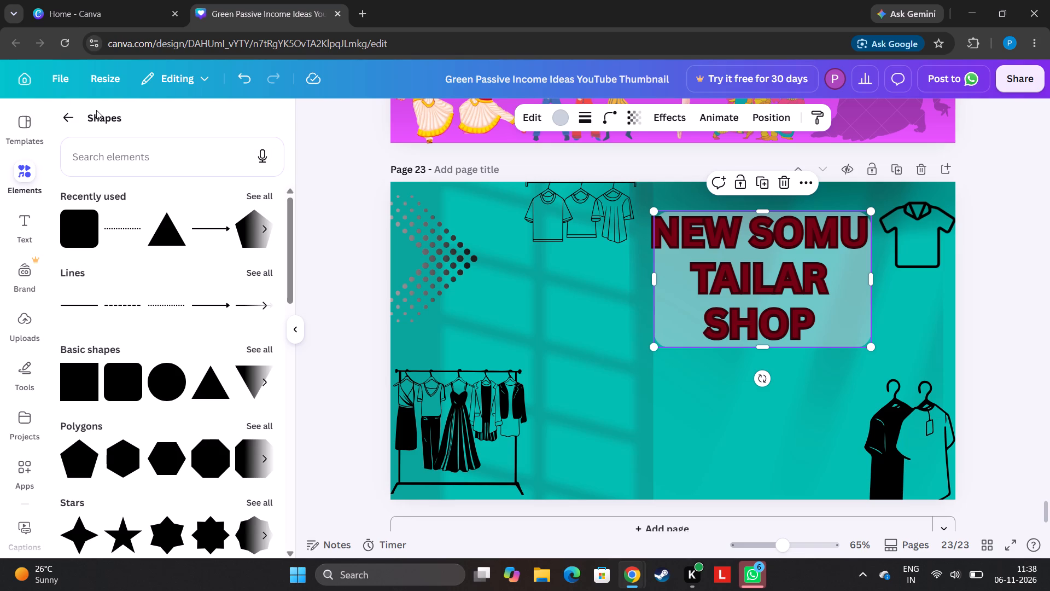
Add the recommended shopping bags line drawing and place it beneath the three hanging shirts graphic.
click(78, 114)
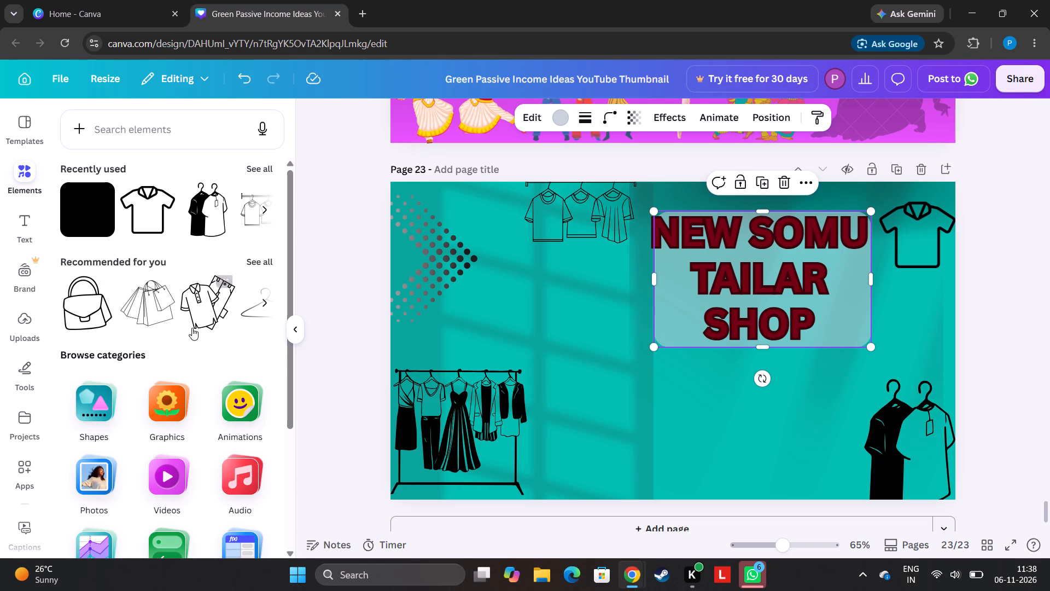
click(145, 298)
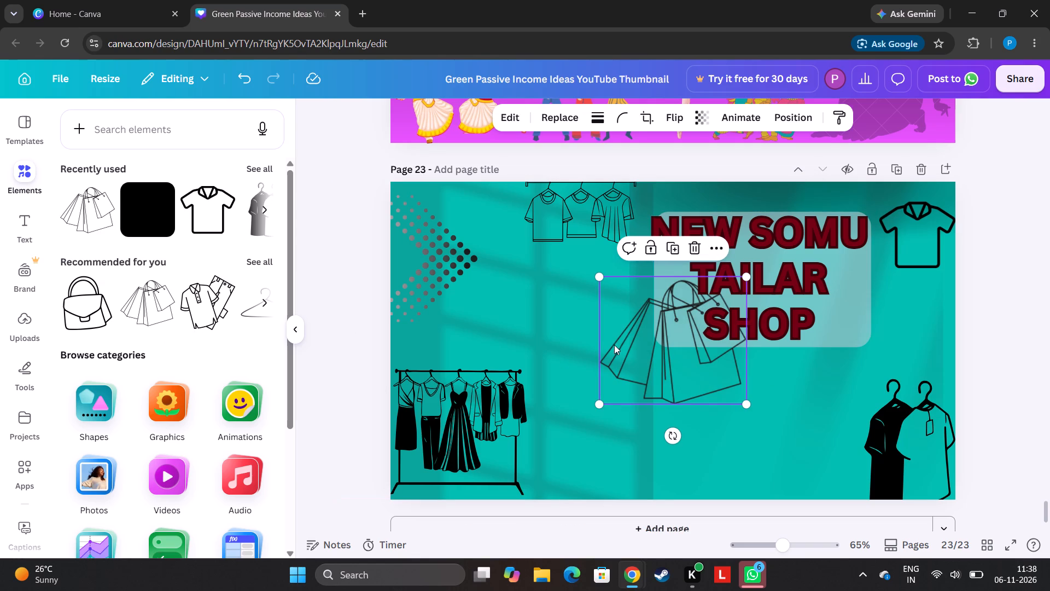
drag(621, 345, 500, 314)
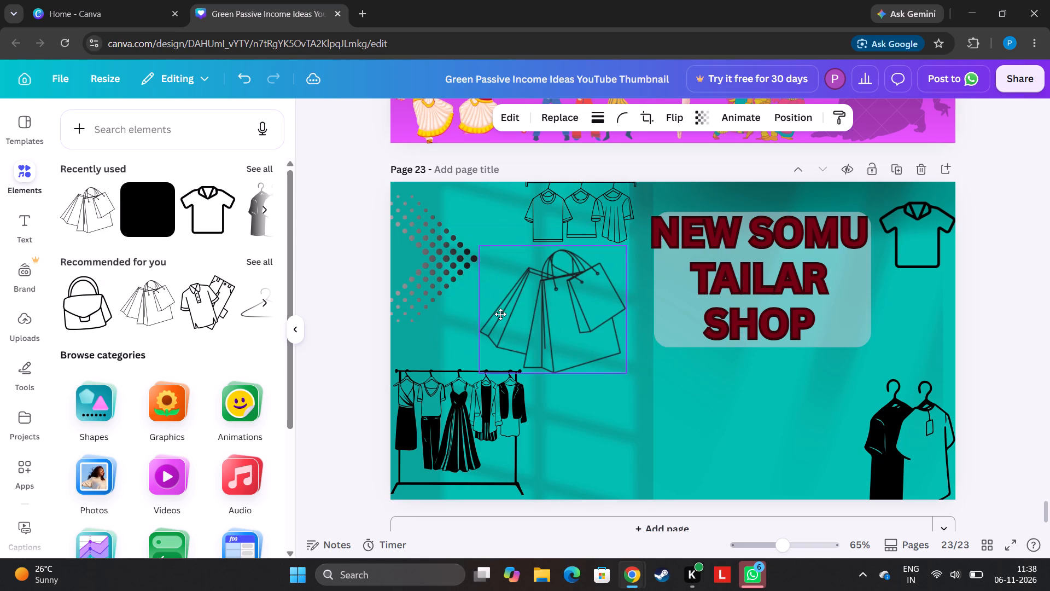
drag(500, 314, 498, 309)
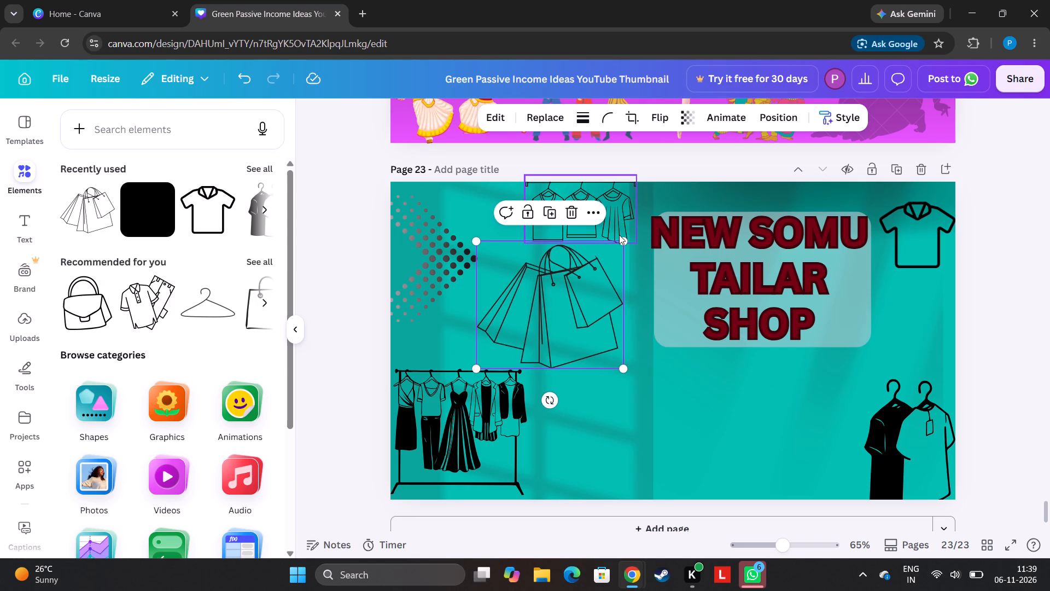
Move the three hanging shirts graphic along the page's top edge, closer to the dotted arrow pattern.
drag(619, 235, 590, 239)
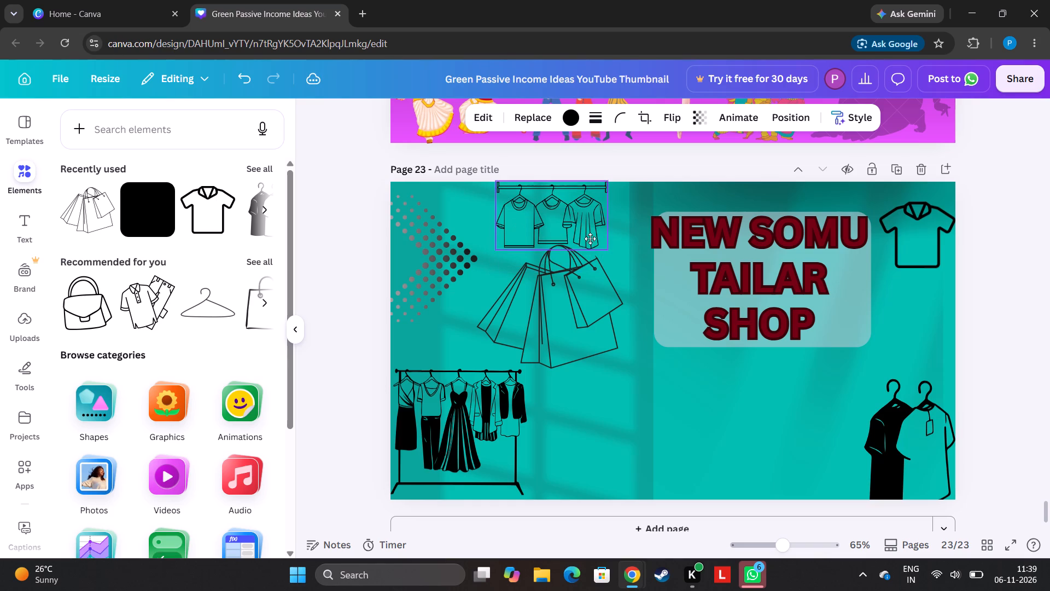
drag(590, 239, 590, 239)
Try different spots for the shopping bags graphic and place it on the page's bottom edge, below the heading and beside the hanging garments.
drag(571, 308, 772, 453)
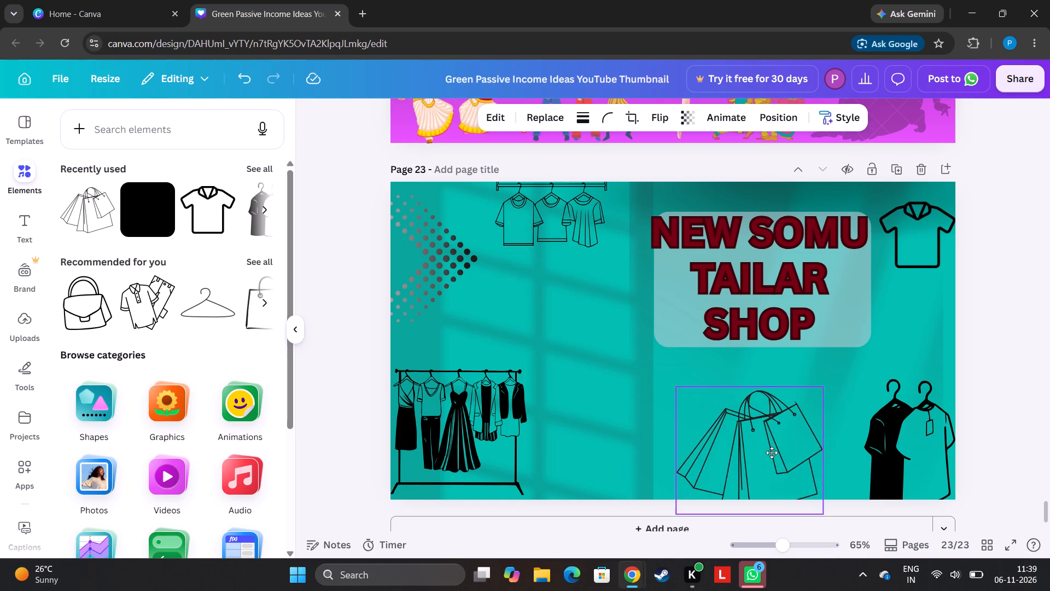
drag(772, 453, 809, 430)
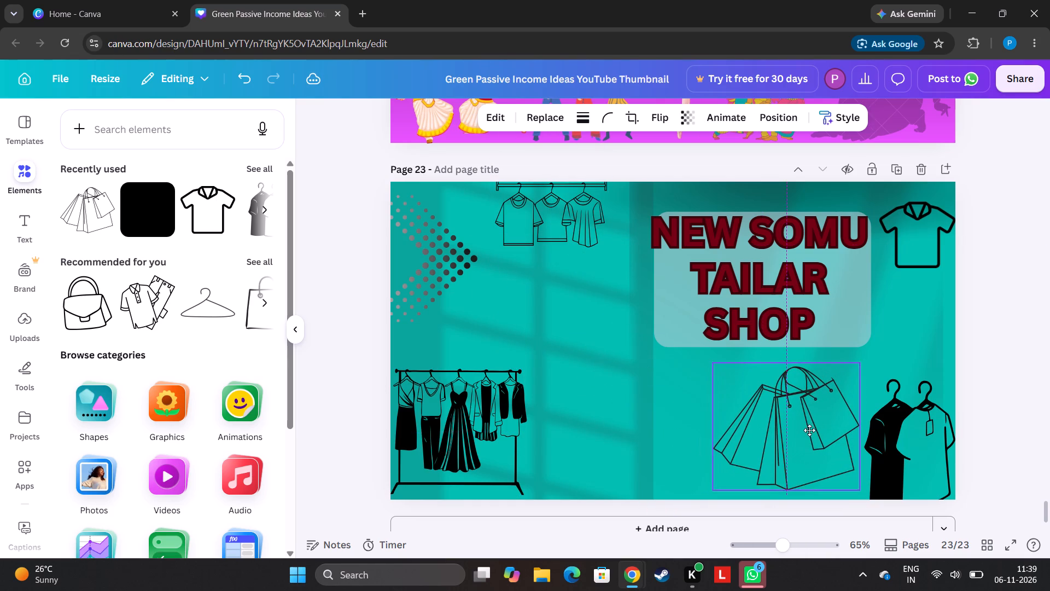
drag(809, 430, 809, 433)
drag(808, 432, 556, 263)
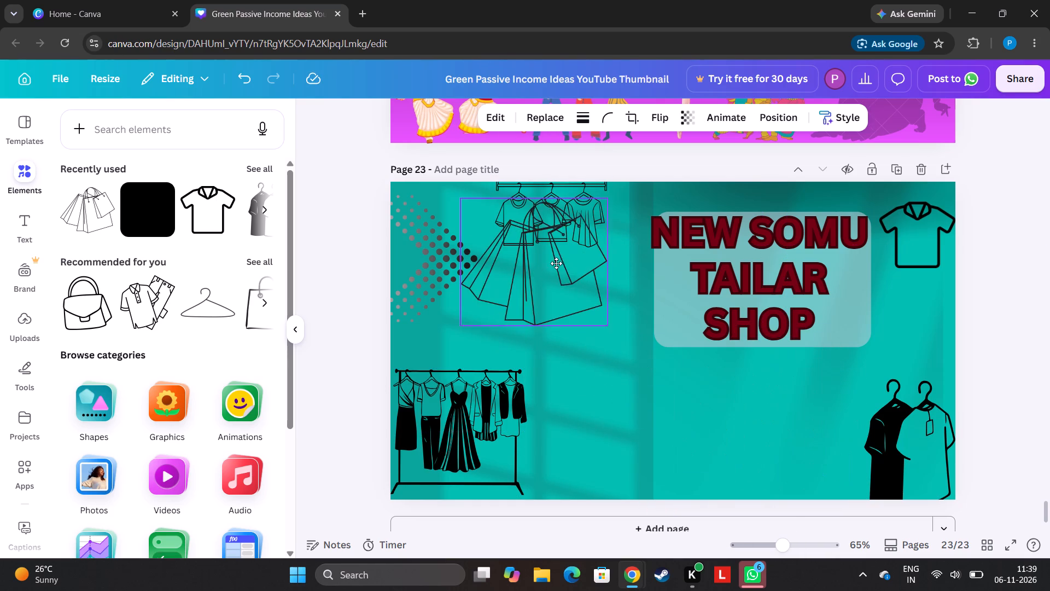
drag(556, 263, 588, 315)
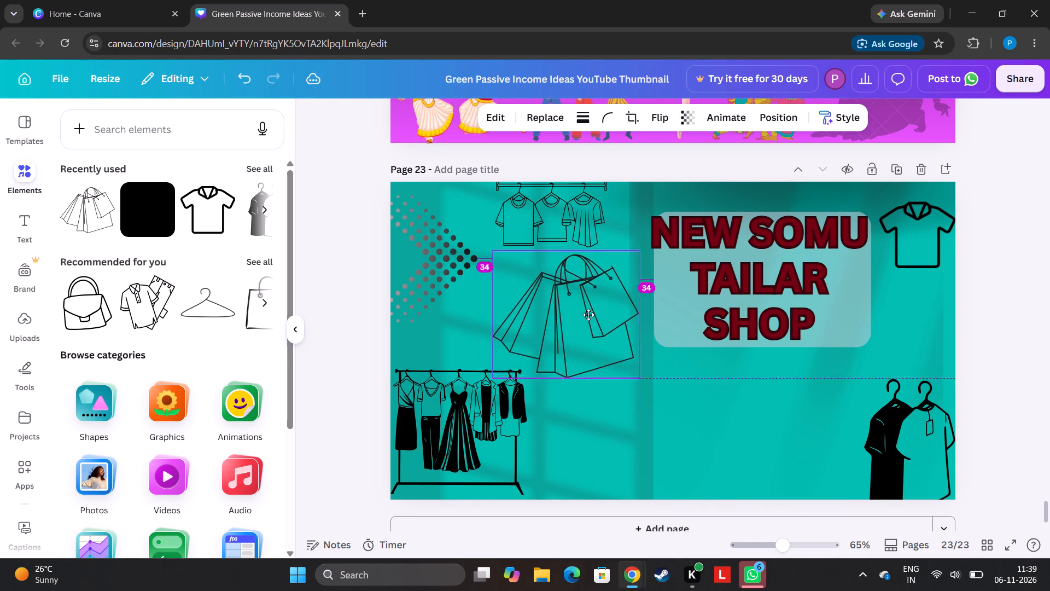
drag(588, 315, 783, 424)
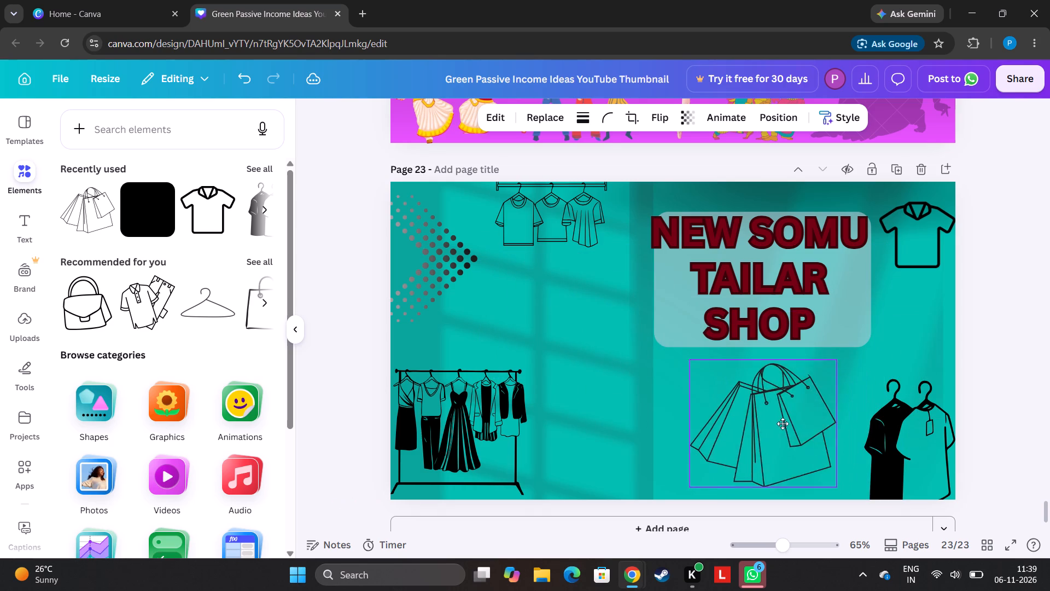
drag(783, 424, 790, 430)
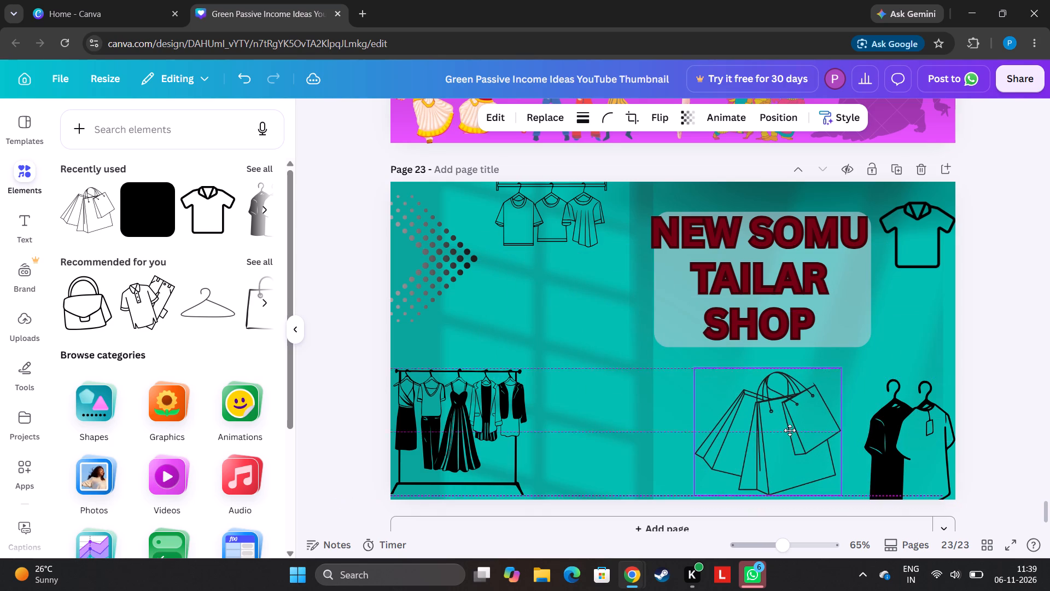
drag(790, 430, 789, 437)
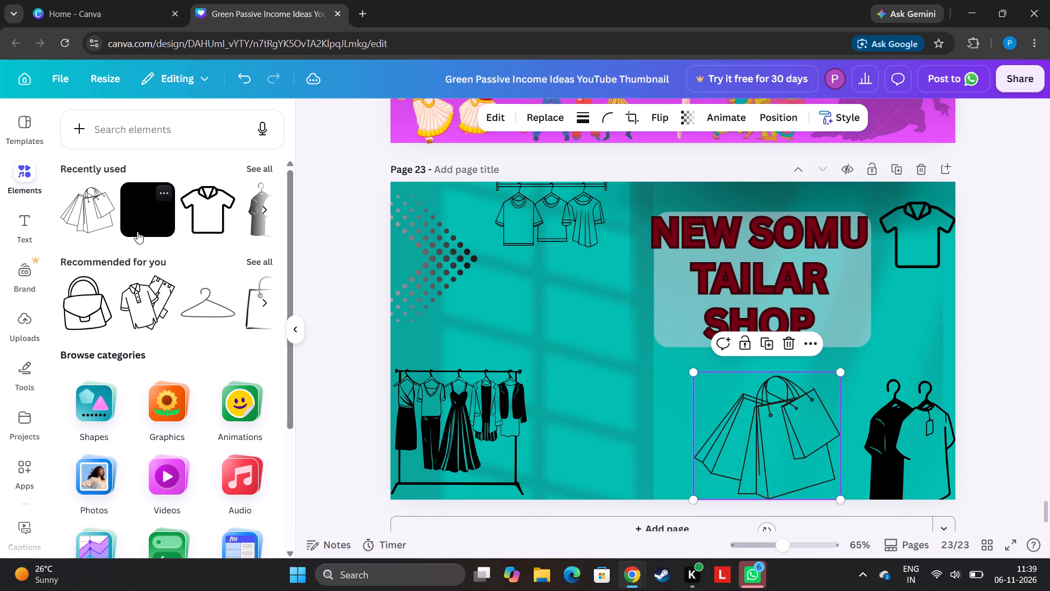
Add the black dress-and-suit graphic from the full recommendations, shrink it, and place it between the polo shirt and the hanging garments.
click(258, 260)
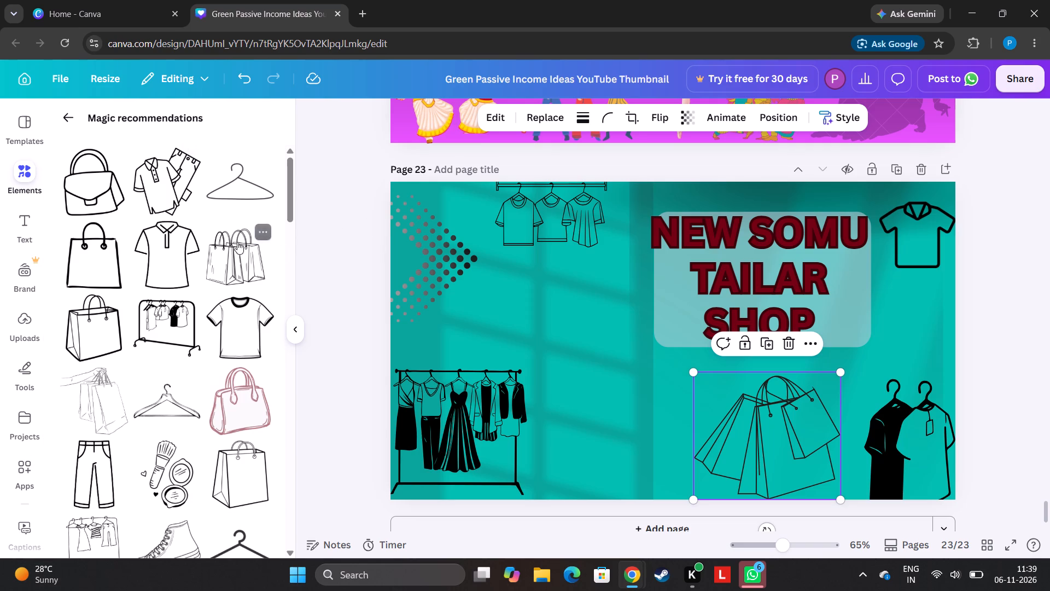
drag(293, 210, 264, 392)
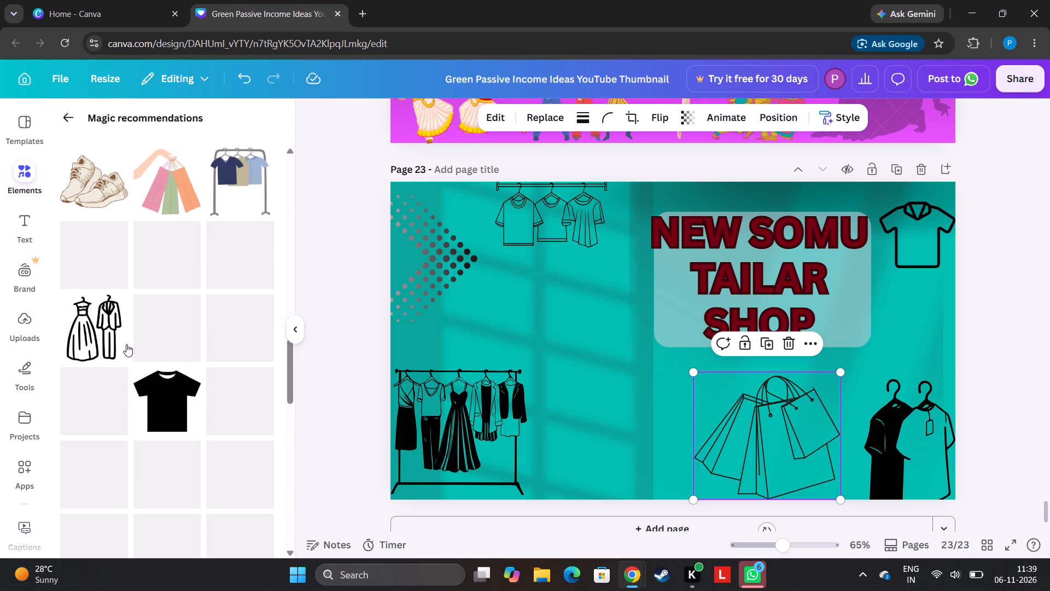
click(91, 319)
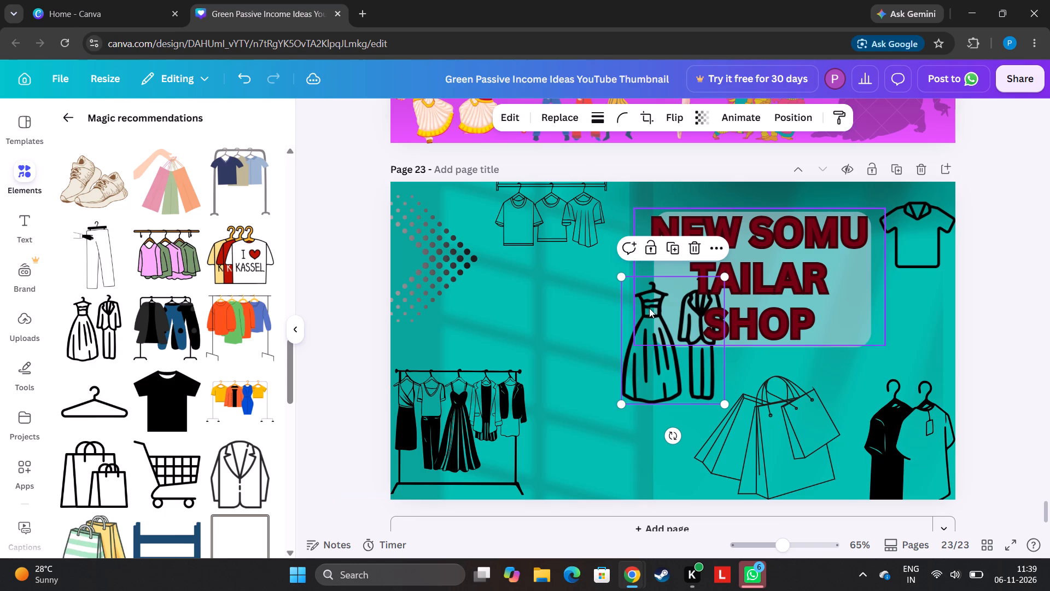
drag(724, 276, 679, 327)
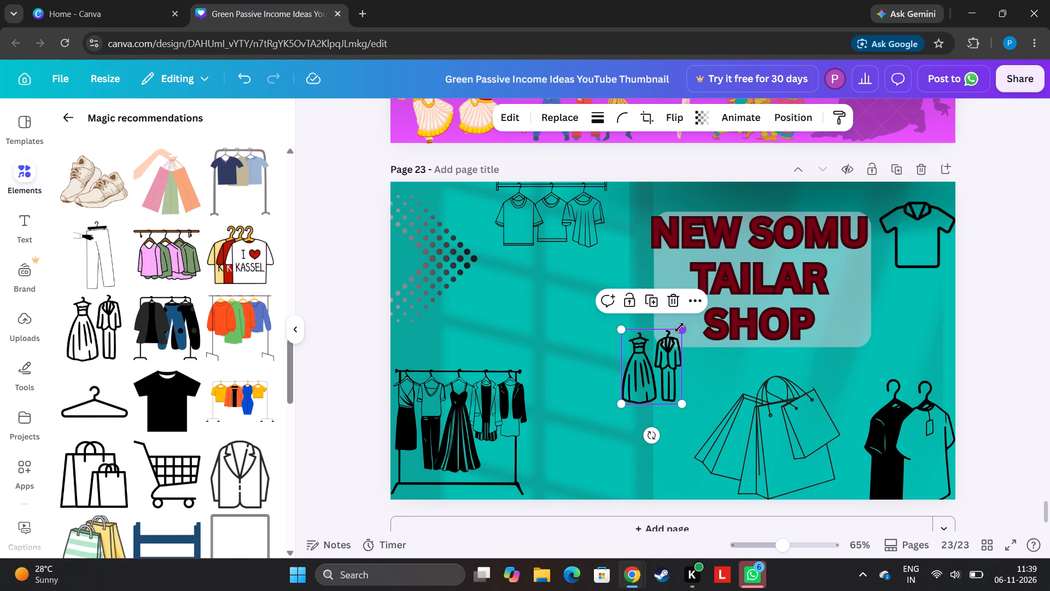
drag(656, 361, 908, 318)
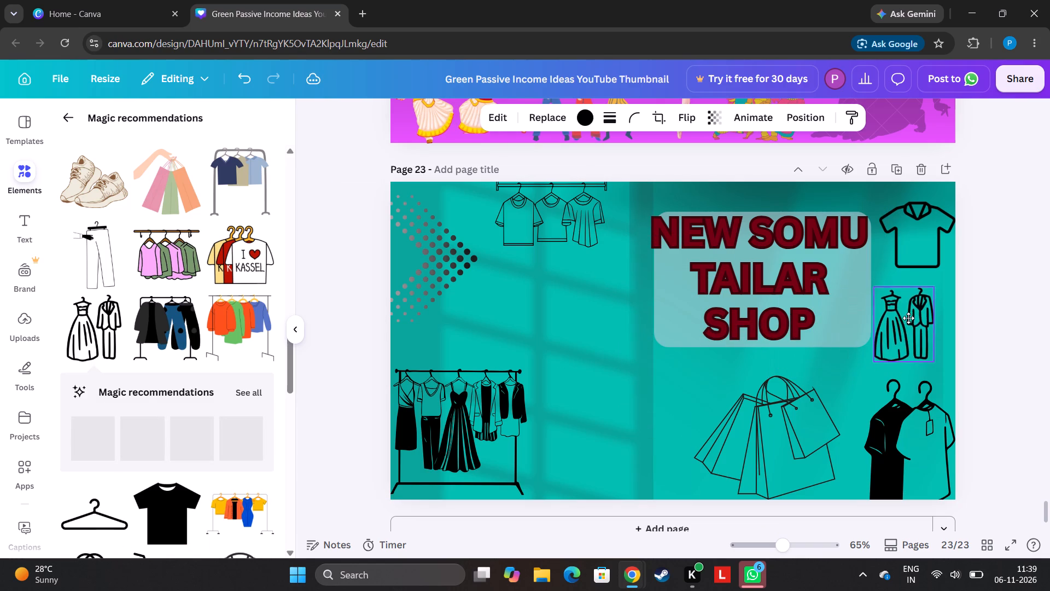
drag(908, 318, 921, 314)
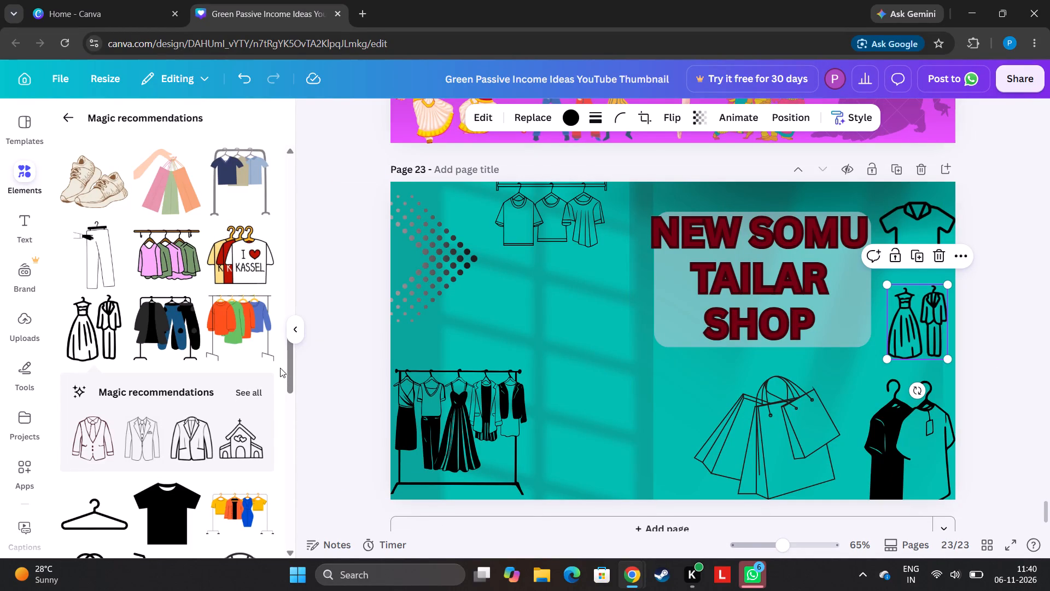
Add the coloured clothes rack illustration from the recommendations, shrink it, and place it between the black clothes rack and the shopping bags.
drag(285, 375, 294, 455)
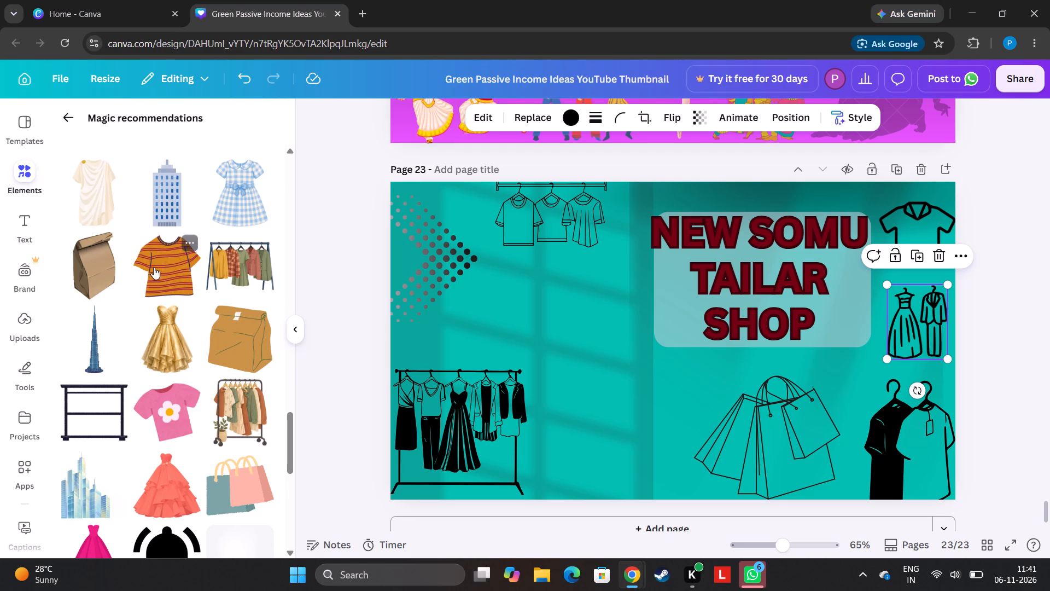
click(215, 266)
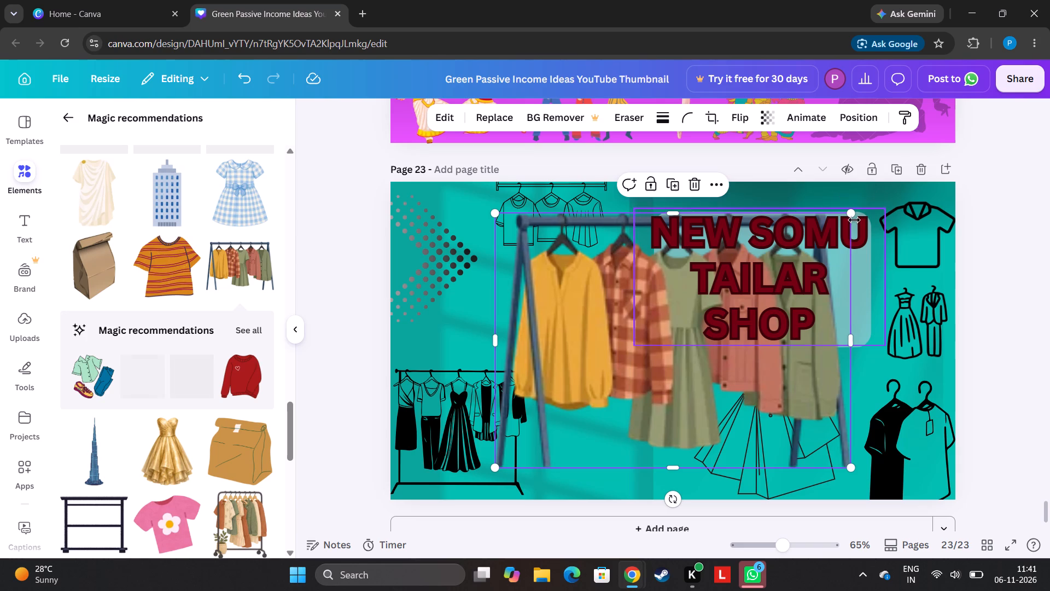
drag(851, 215, 810, 292)
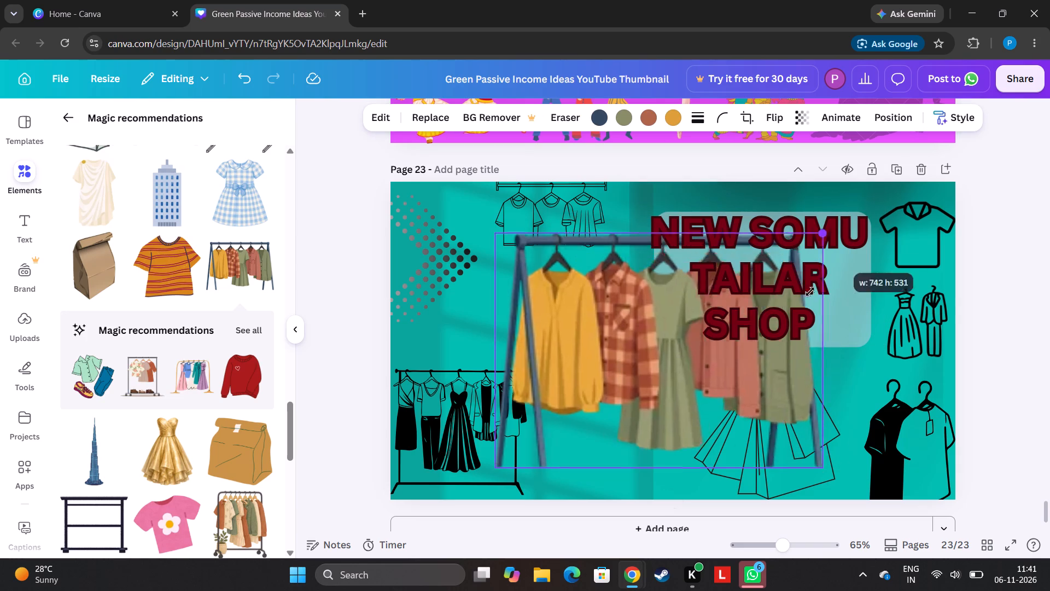
drag(810, 292, 726, 493)
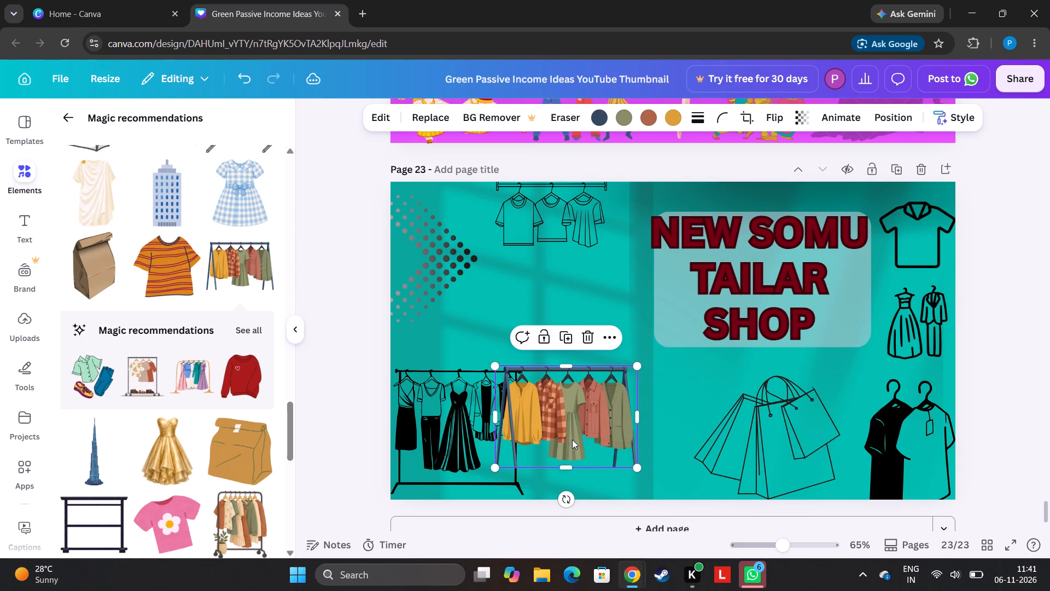
drag(572, 439, 609, 456)
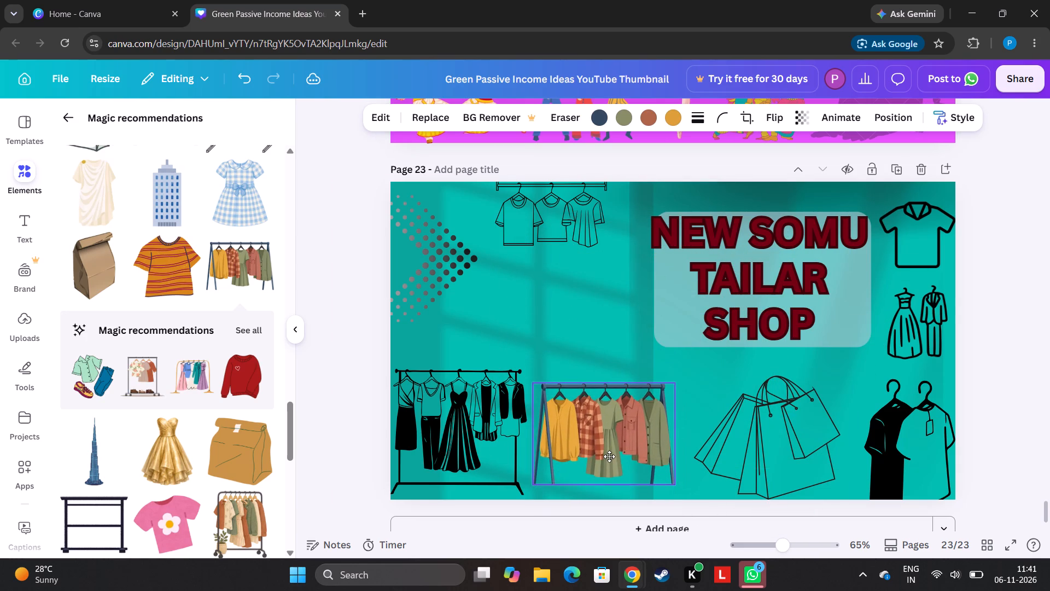
drag(609, 456, 610, 457)
drag(692, 523, 692, 523)
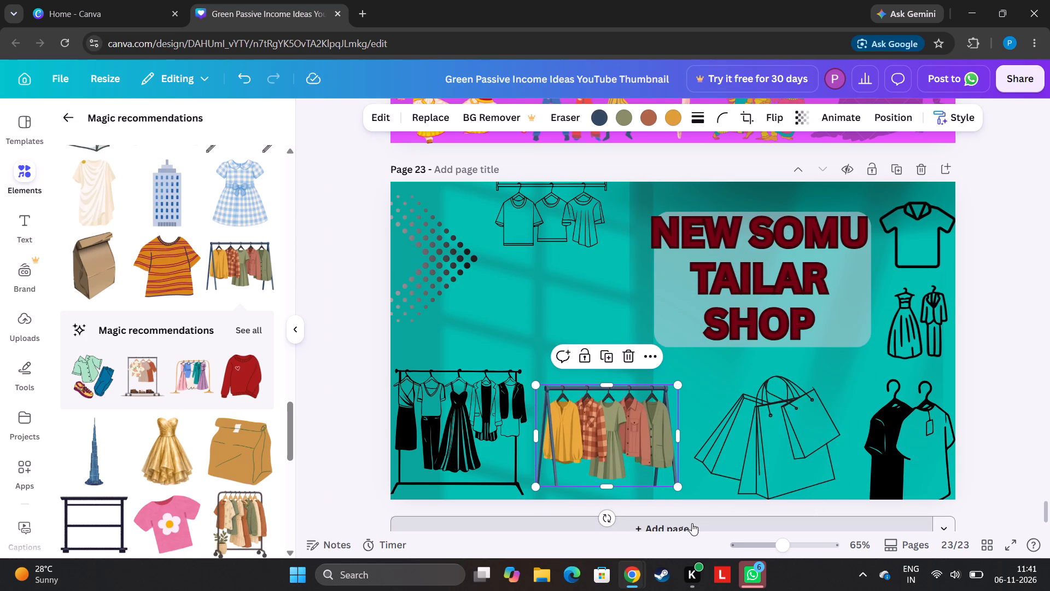
drag(692, 523, 690, 514)
Shift the shadow overlay behind the heading so that it lines up with the page's right edge.
drag(684, 494, 701, 491)
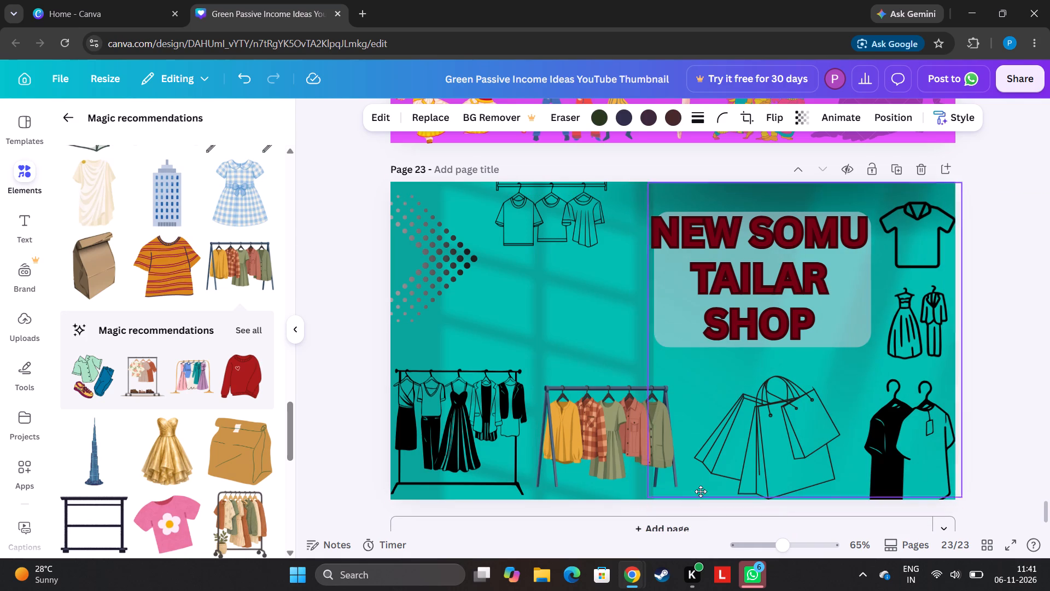
drag(701, 491, 699, 495)
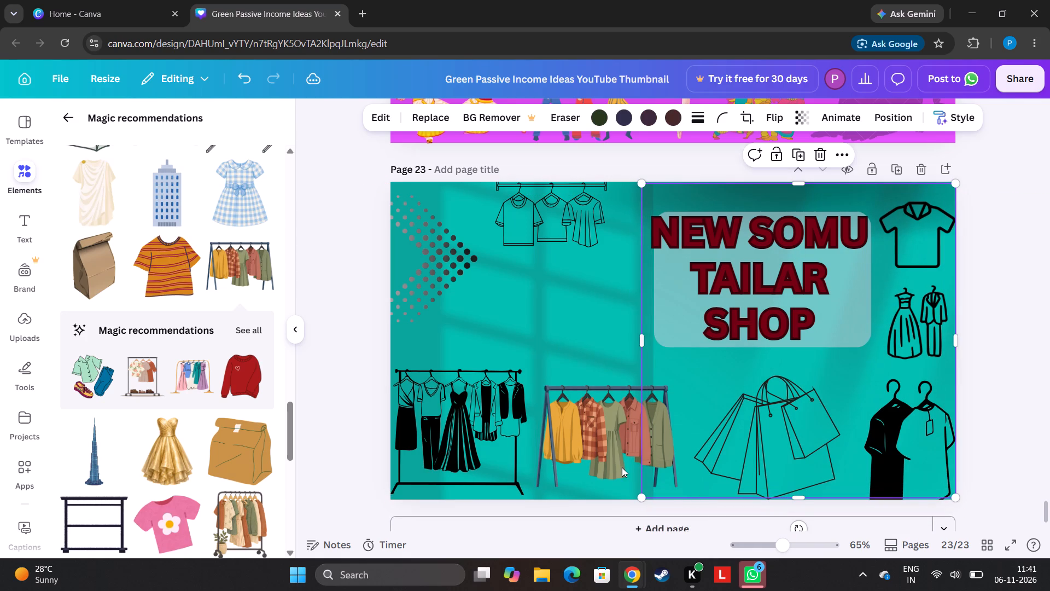
Enlarge the coloured clothes rack and set it on the page's bottom edge between the black clothes rack and the shopping bags.
click(620, 466)
drag(673, 490, 708, 514)
drag(676, 480, 668, 458)
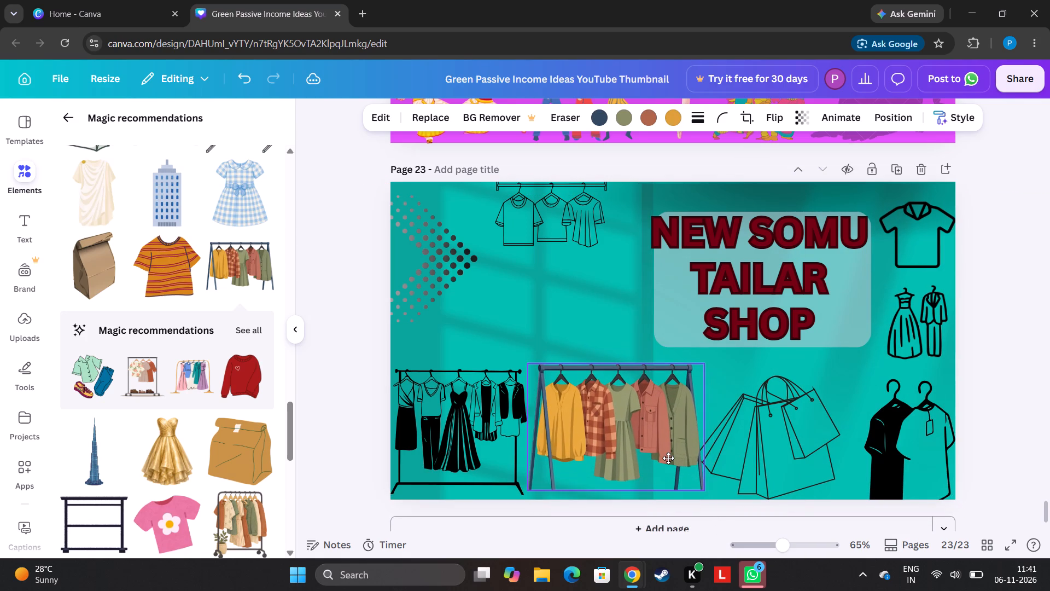
drag(668, 458, 669, 465)
drag(667, 465, 654, 490)
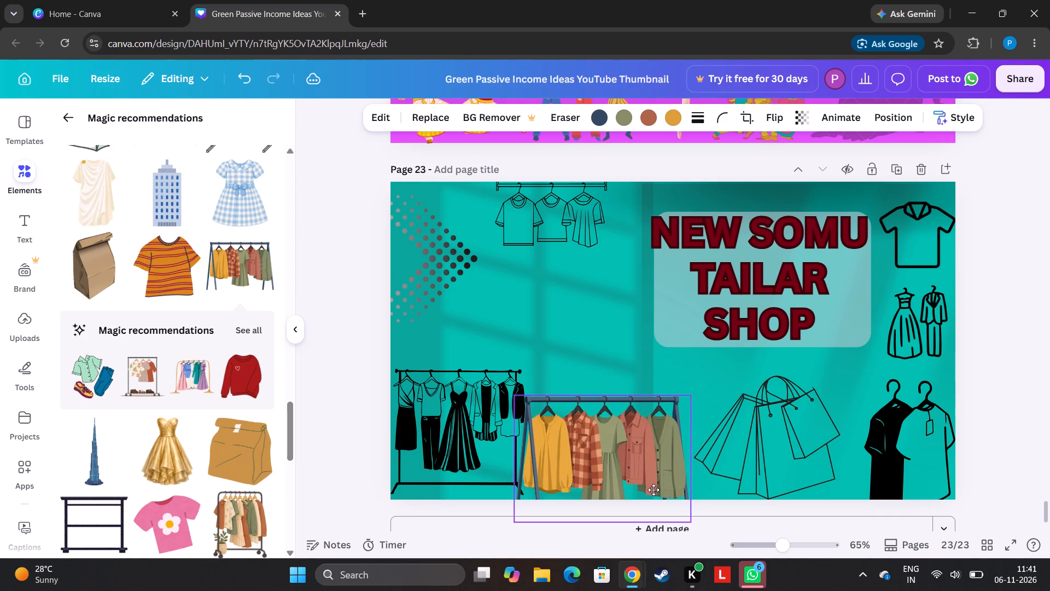
drag(654, 490, 660, 470)
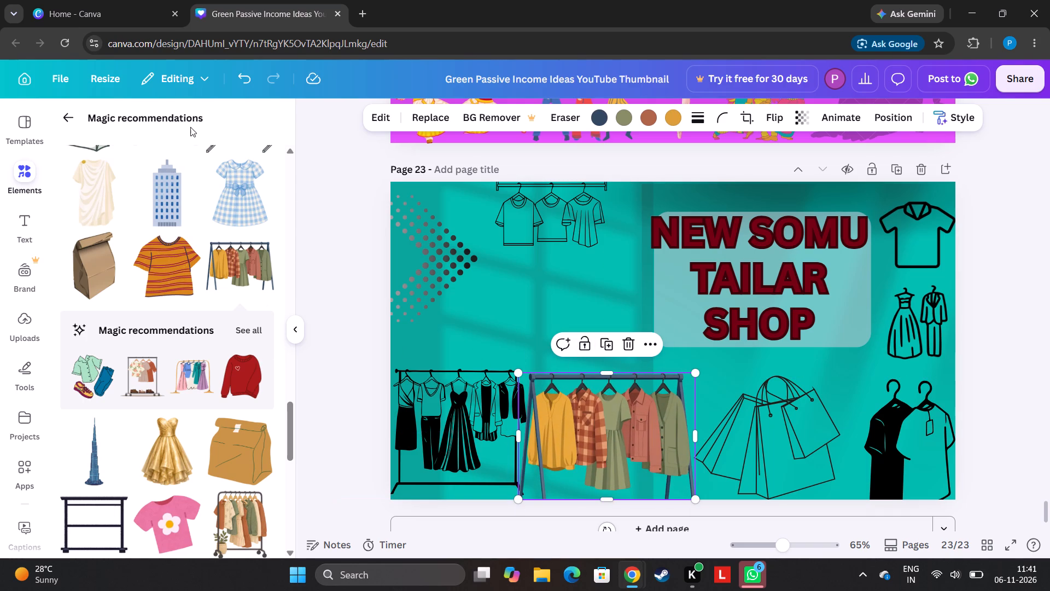
click(73, 120)
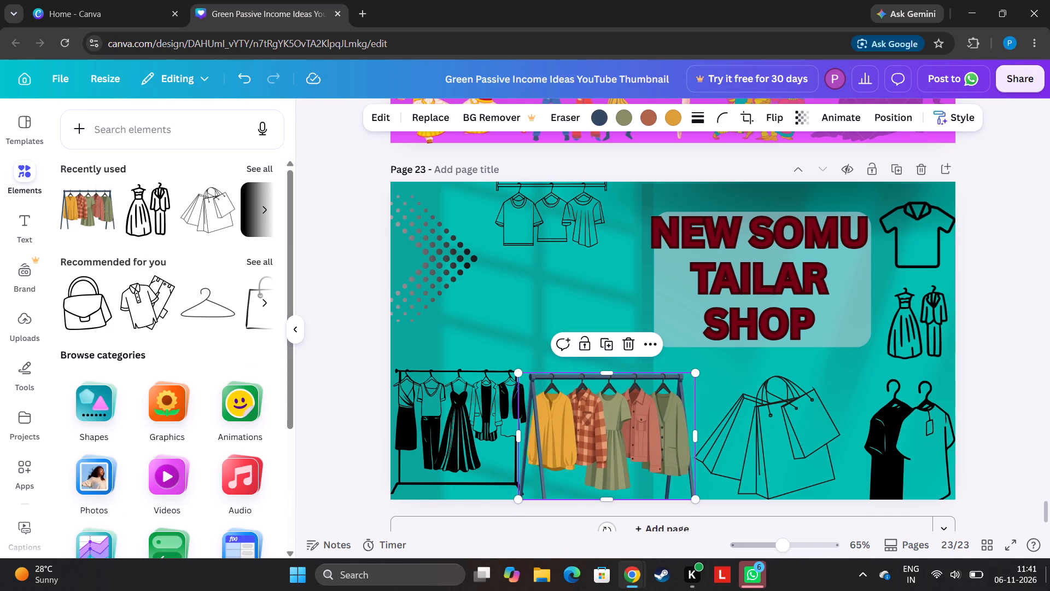
Adjust the display brightness in the system's quick settings.
click(979, 573)
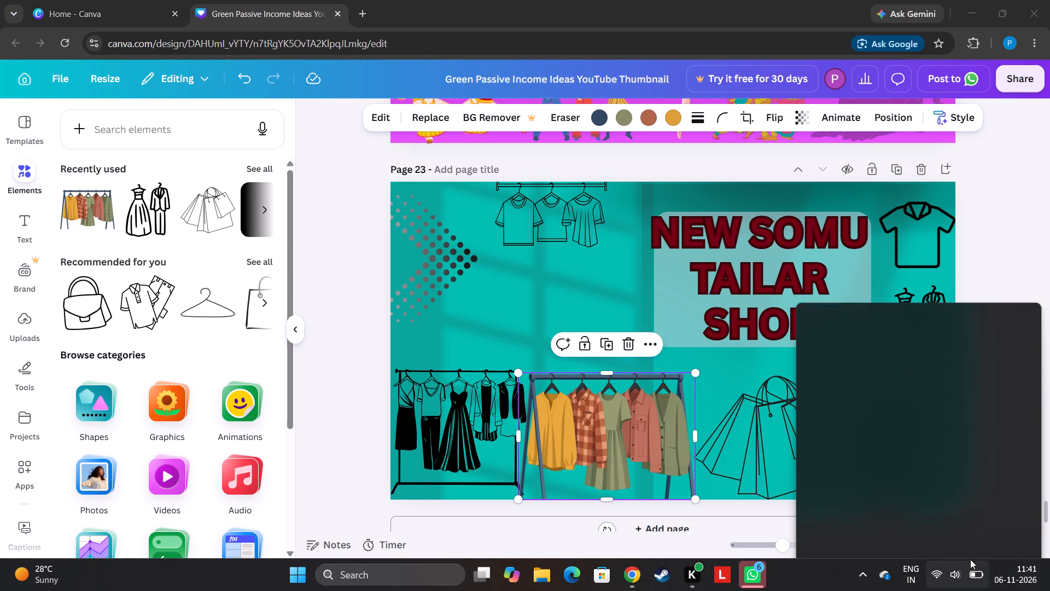
click(880, 458)
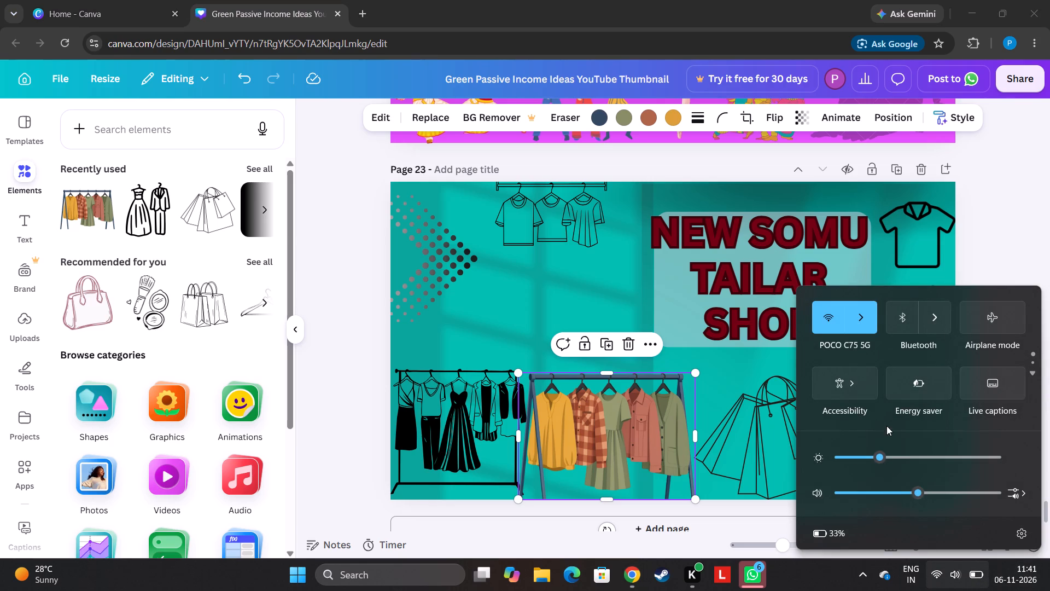
click(968, 219)
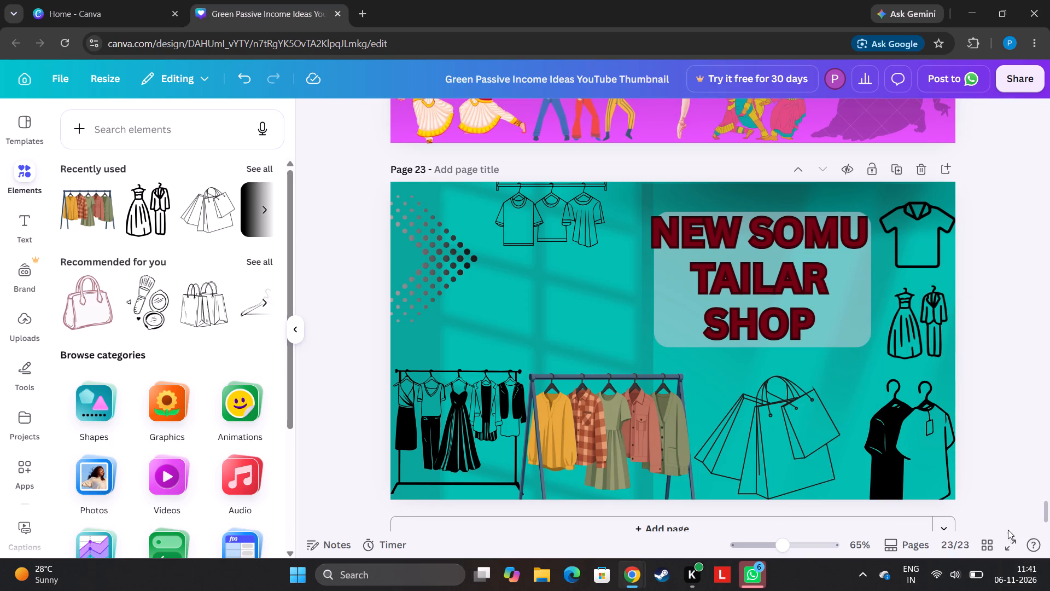
Duplicate the turquoise address line from page 22 and place the copy on page 23, beside the heading and below the outlined shirts.
drag(1048, 512, 1035, 484)
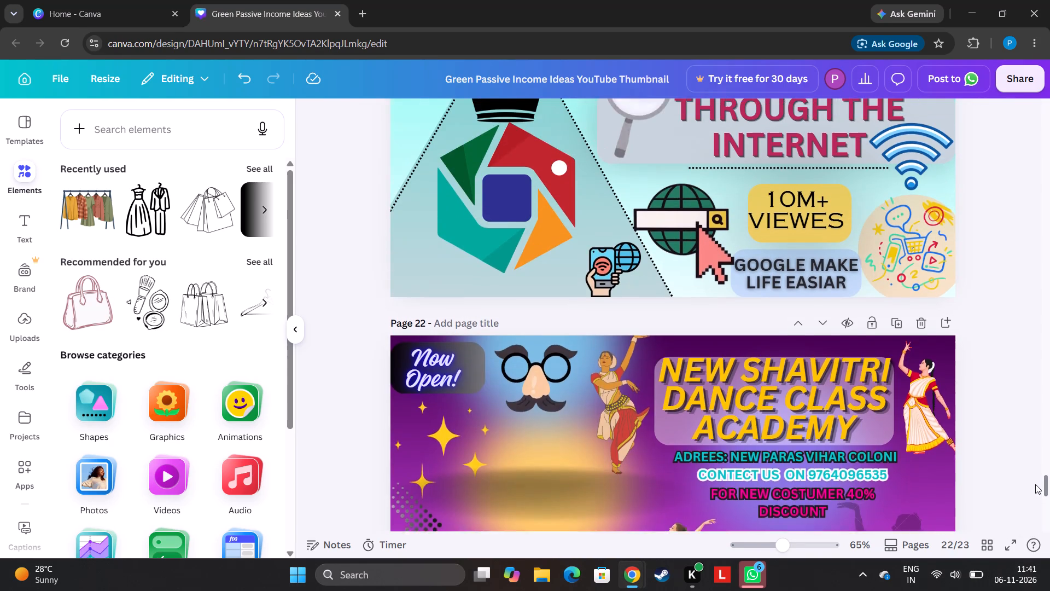
drag(1035, 484, 1032, 477)
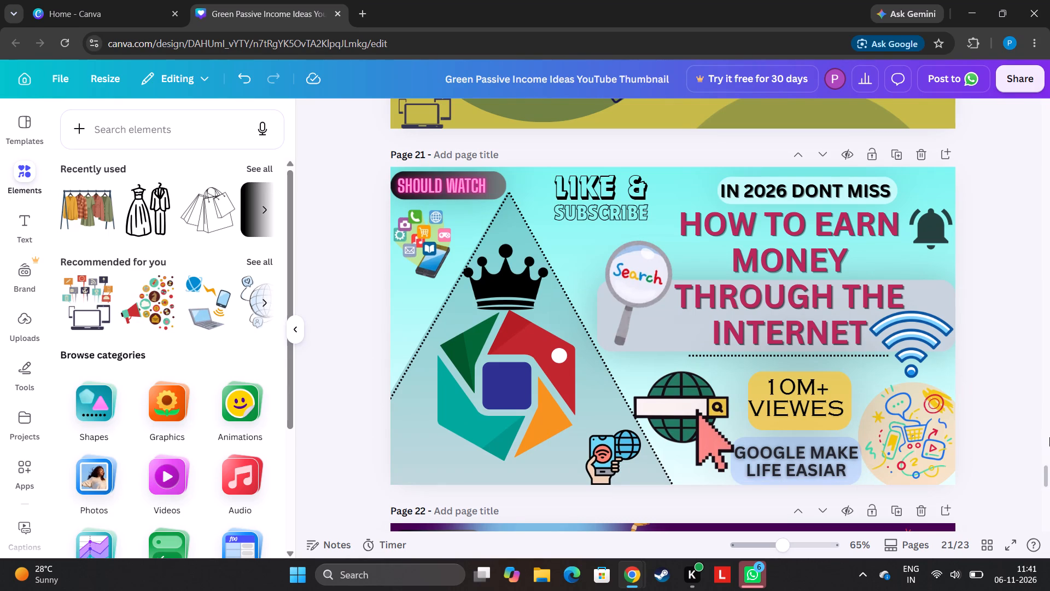
click(1049, 475)
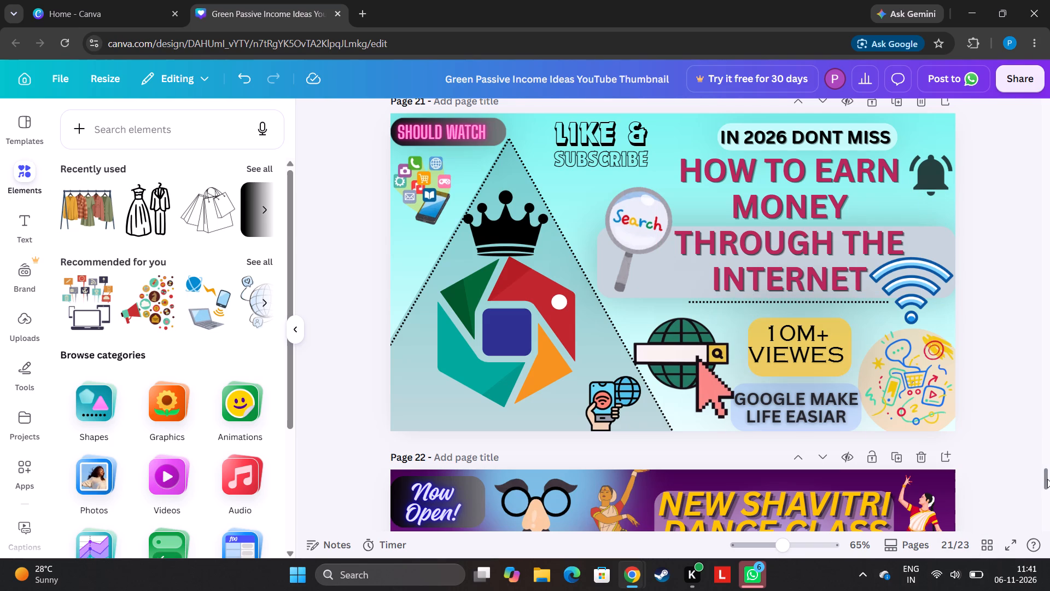
drag(1045, 475, 1040, 492)
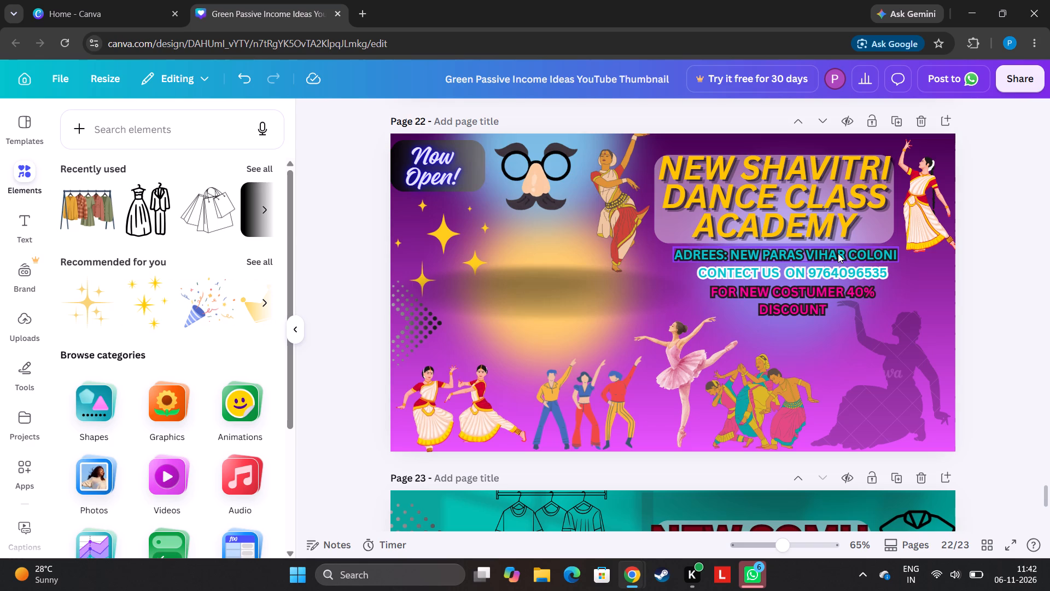
click(838, 253)
click(786, 228)
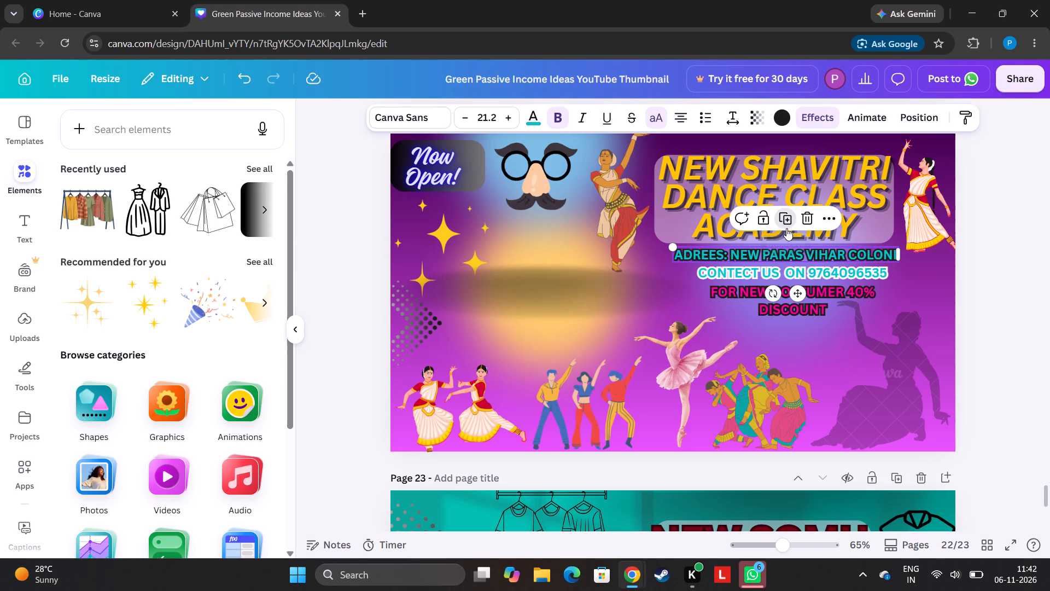
drag(800, 254, 666, 518)
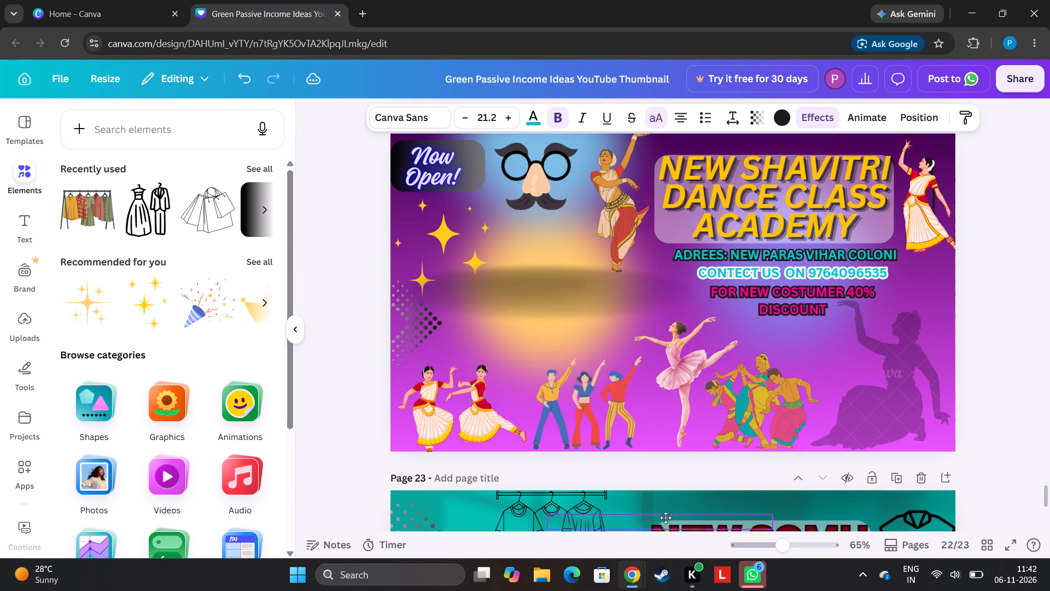
drag(666, 518, 665, 518)
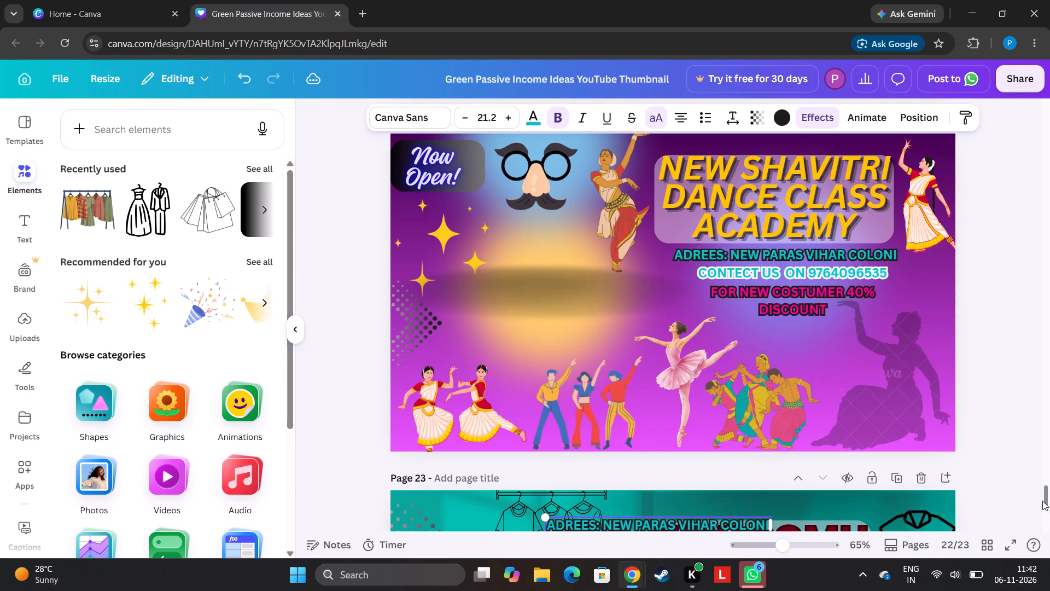
drag(1042, 500, 1035, 519)
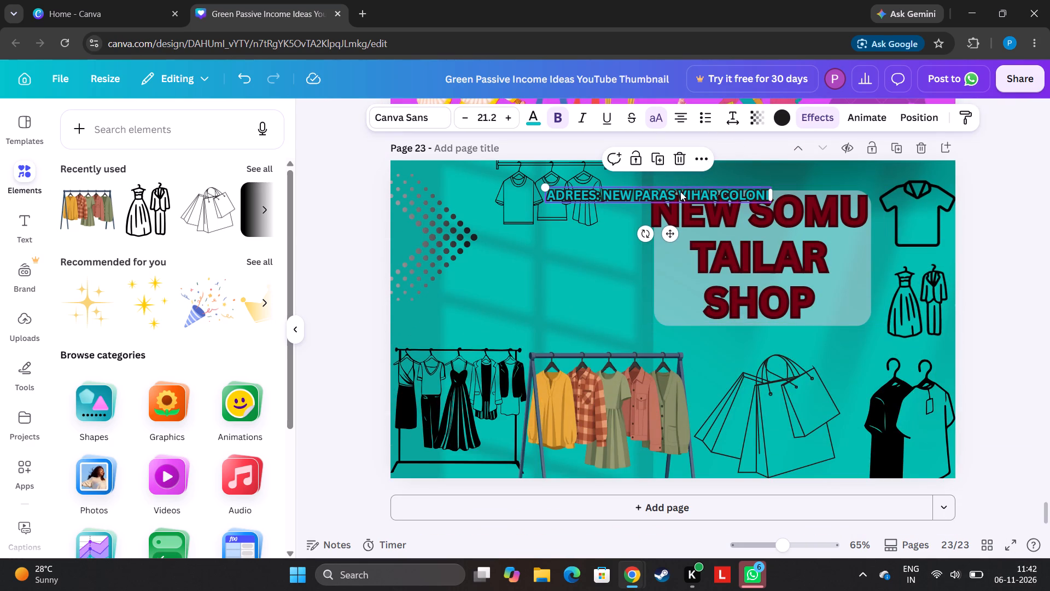
drag(680, 192, 553, 269)
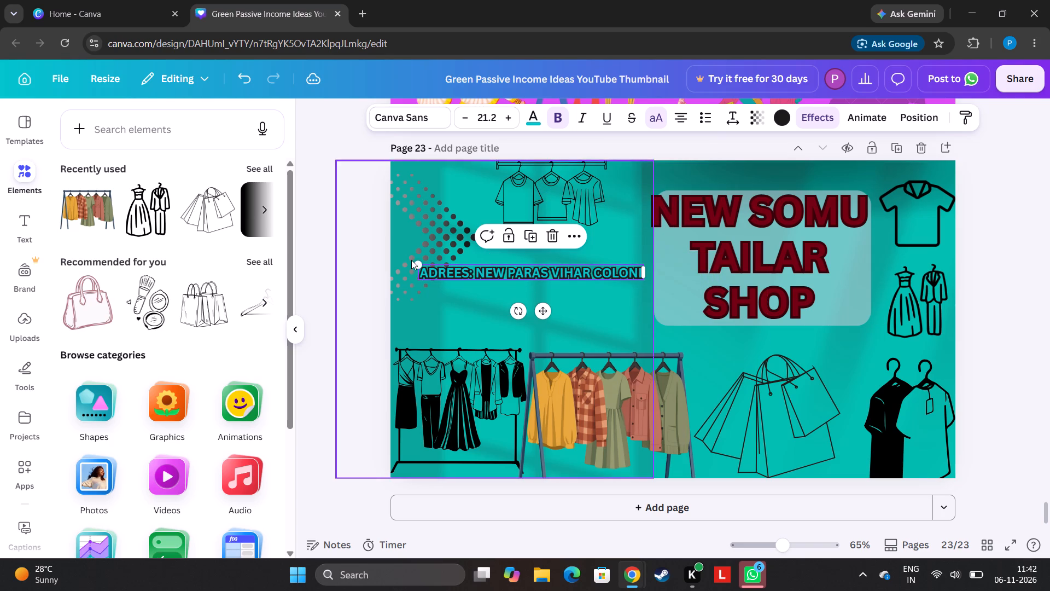
drag(428, 256, 444, 255)
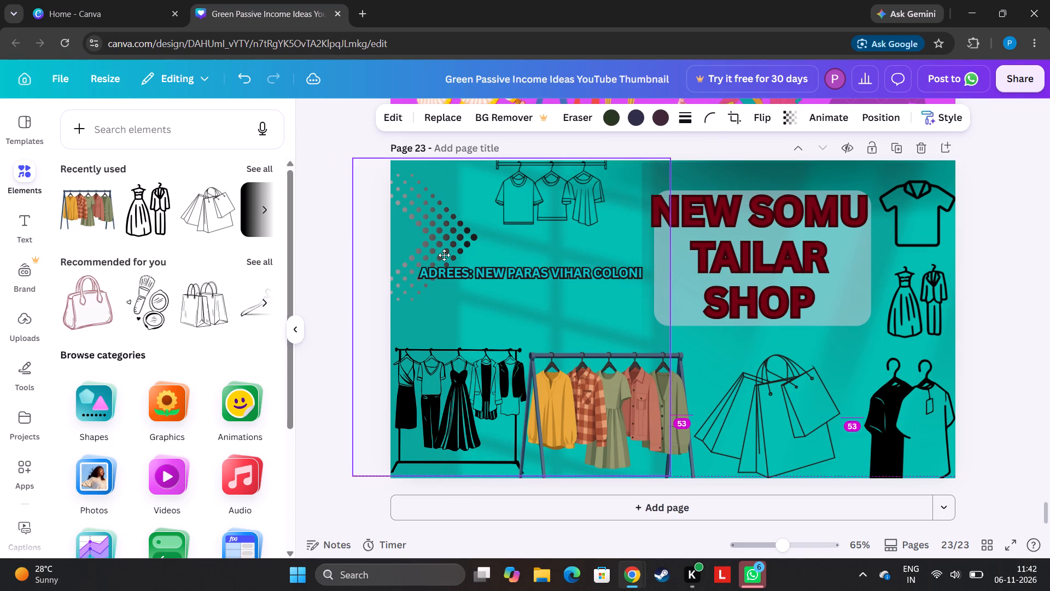
drag(444, 255, 425, 262)
Enlarge the copied address text to size 22.3 and narrow its text box so that it wraps onto three lines.
click(486, 274)
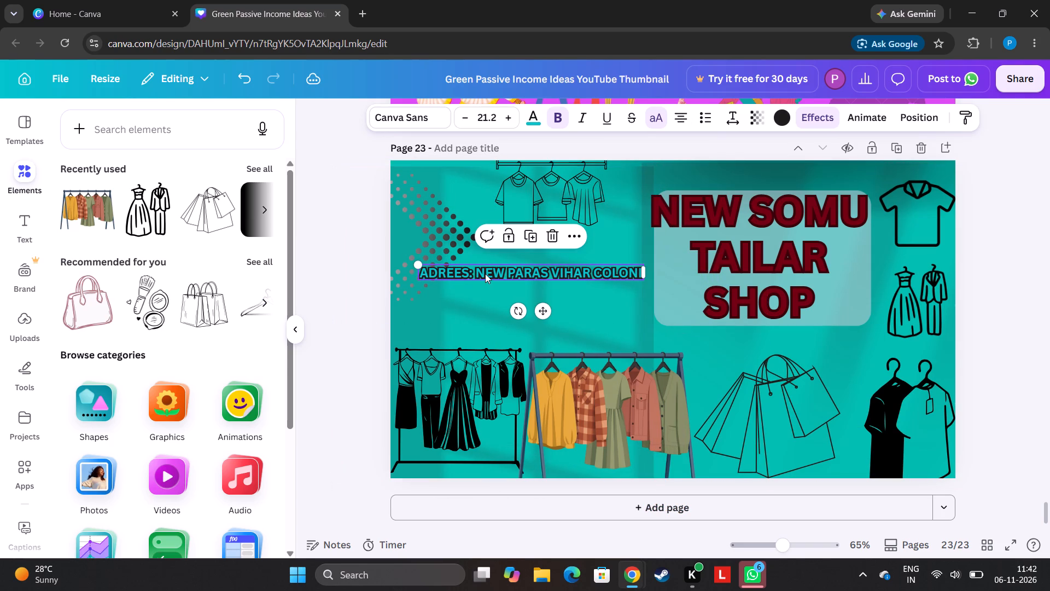
drag(418, 260, 418, 261)
drag(418, 261, 409, 260)
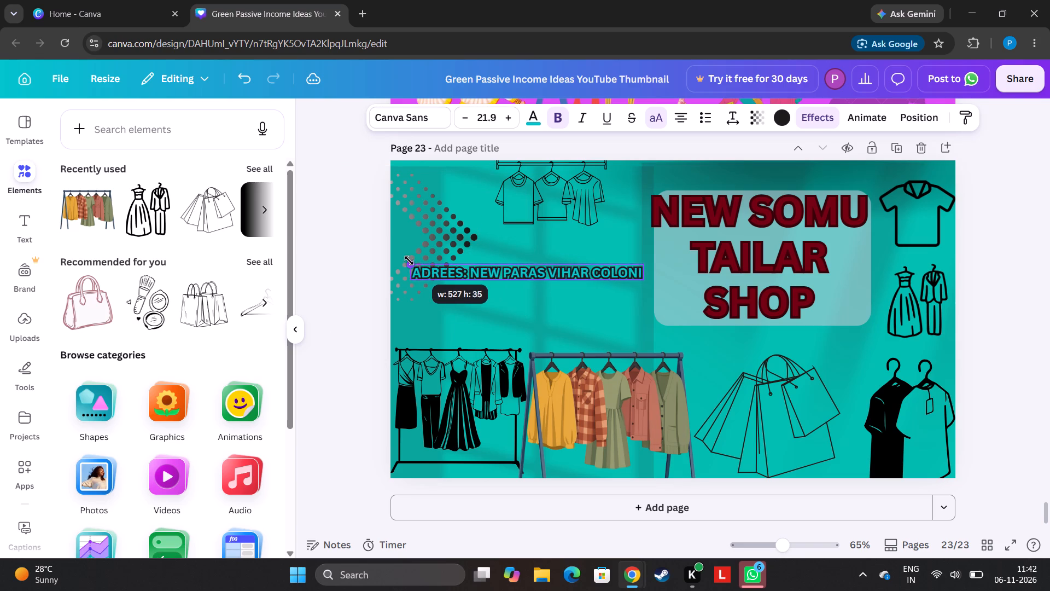
drag(409, 260, 405, 267)
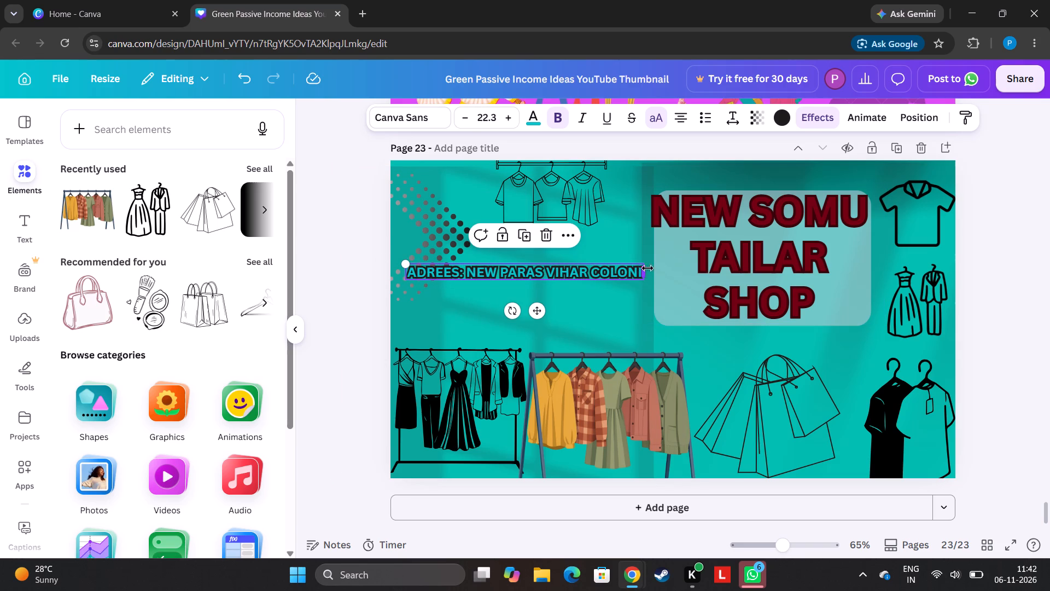
drag(641, 268, 665, 257)
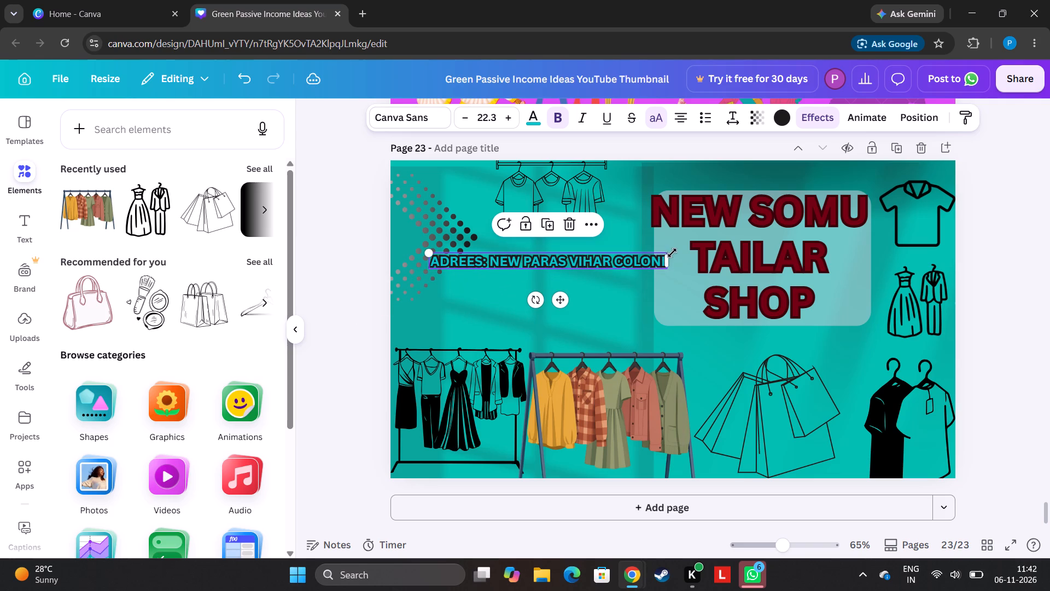
drag(668, 259, 648, 282)
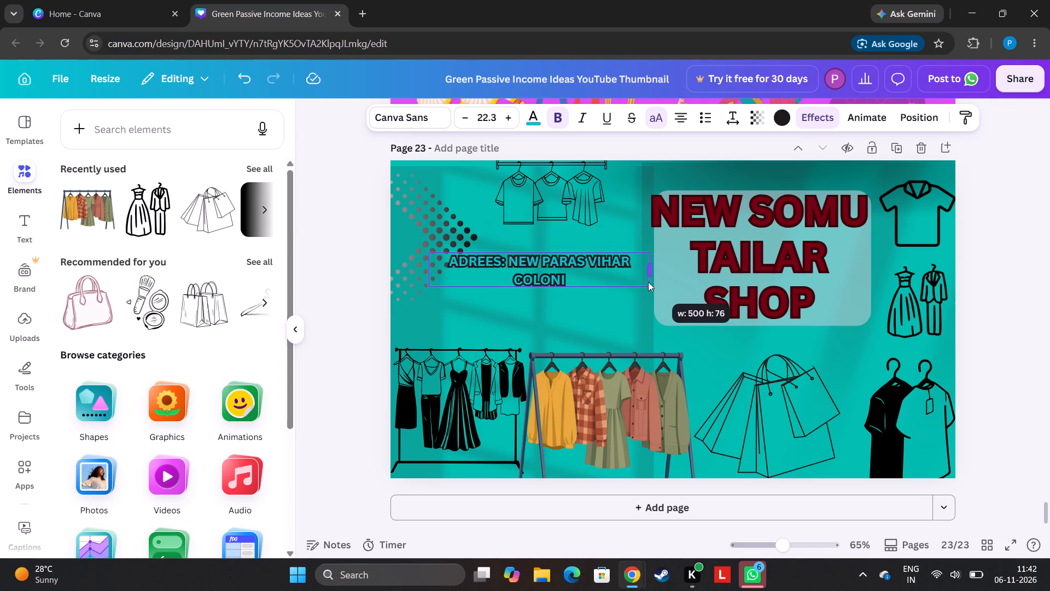
drag(648, 282, 564, 327)
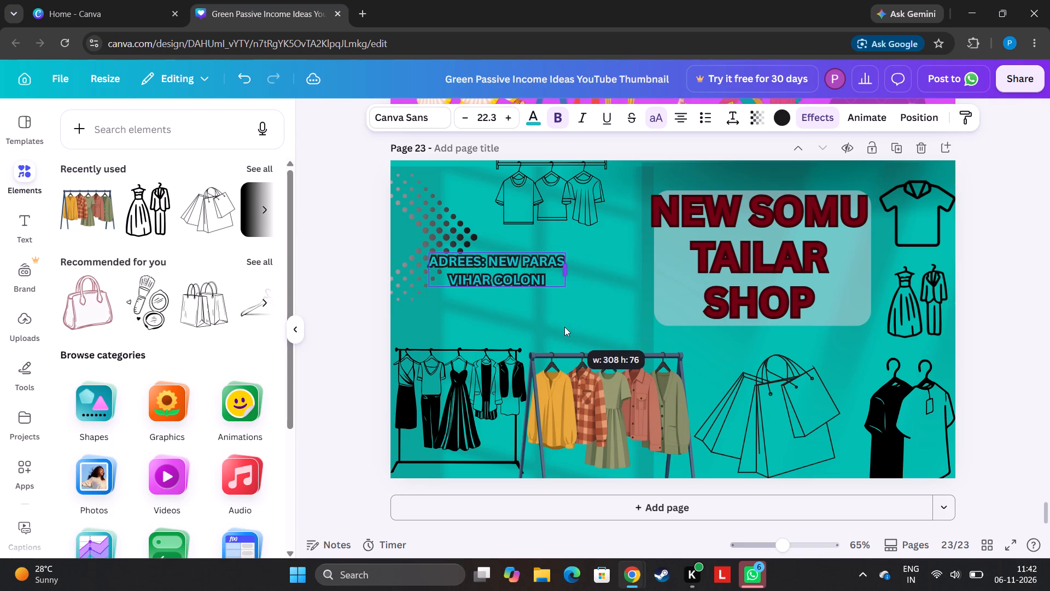
drag(564, 327, 552, 334)
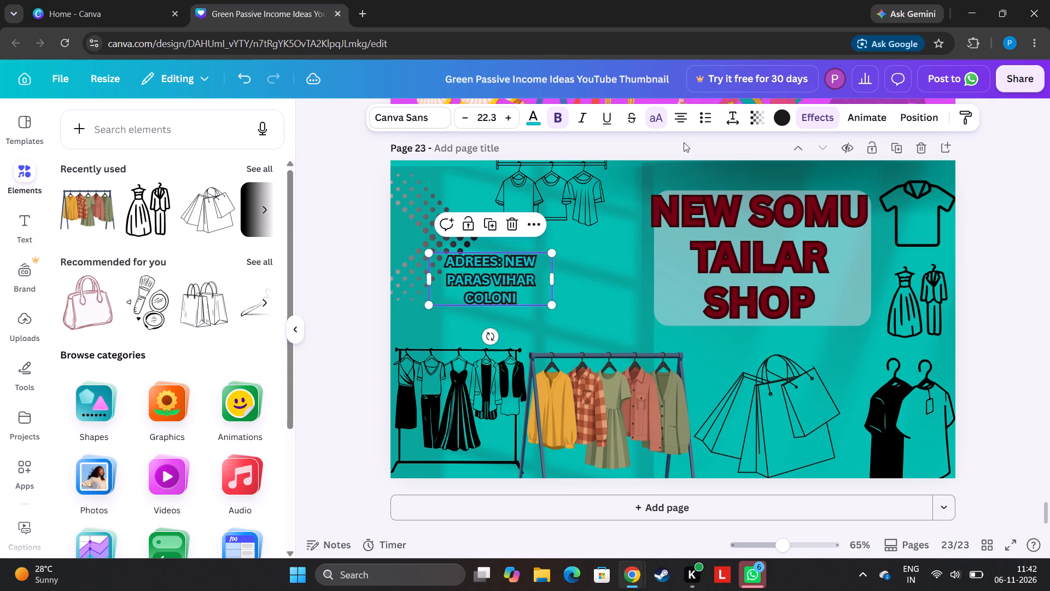
Recolour the address text on page 23 to bright red.
click(540, 121)
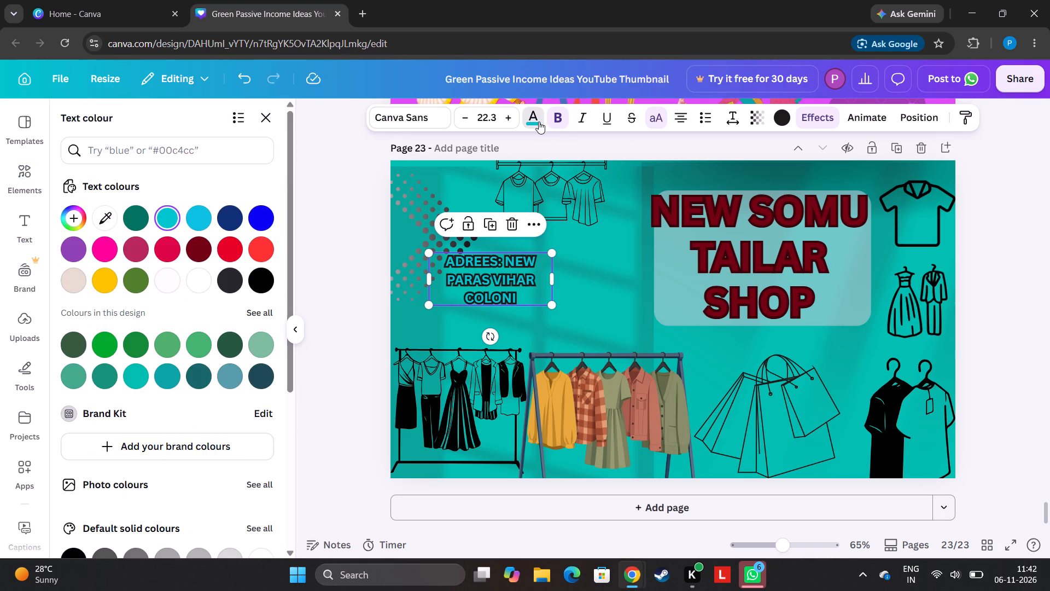
click(264, 237)
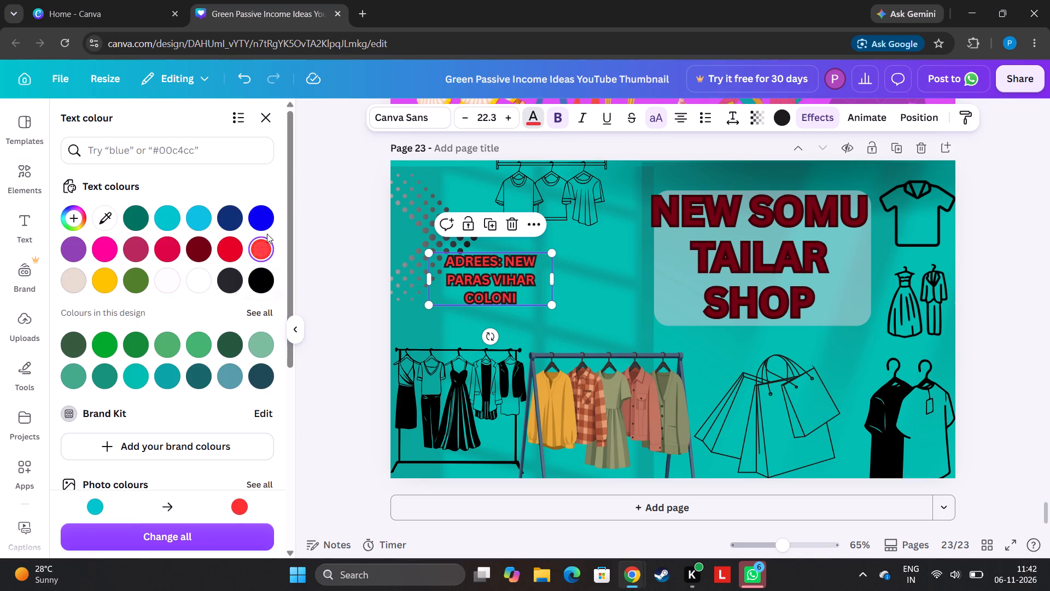
click(320, 238)
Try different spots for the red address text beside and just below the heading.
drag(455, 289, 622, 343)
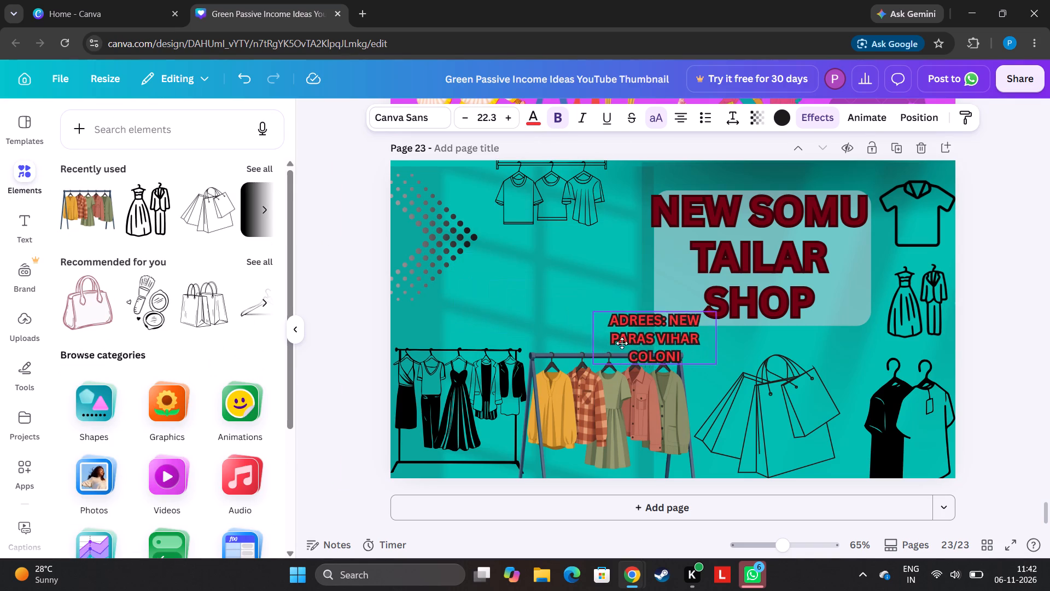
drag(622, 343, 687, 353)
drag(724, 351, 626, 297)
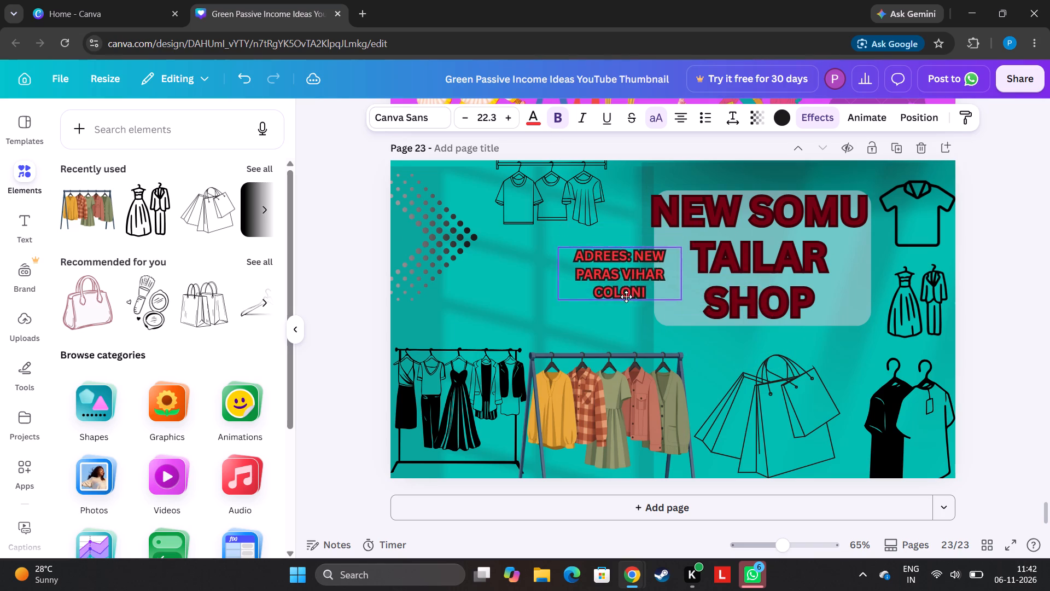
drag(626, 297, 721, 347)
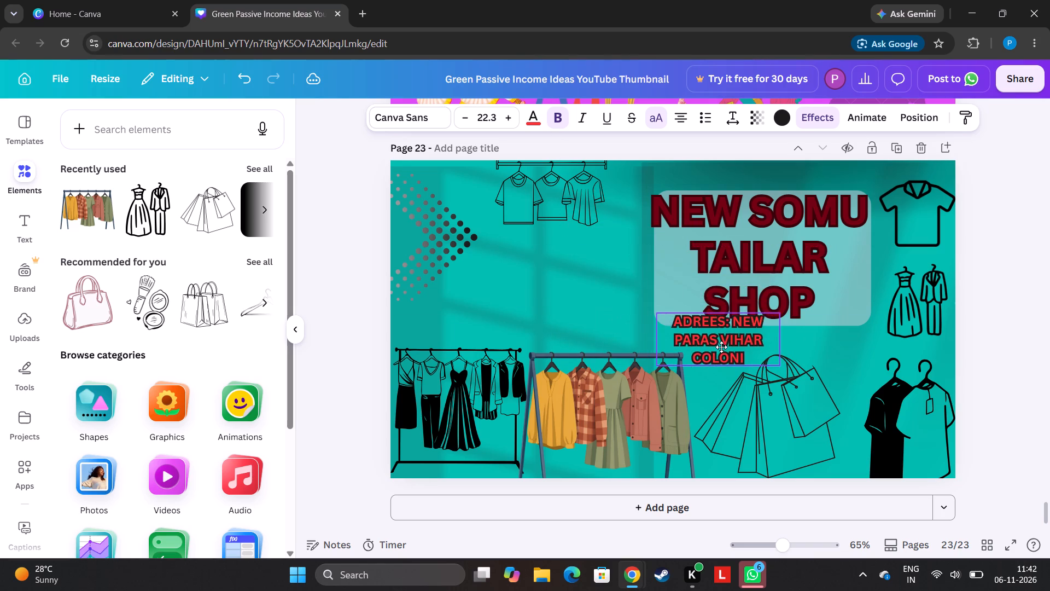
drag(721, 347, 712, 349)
Move the shopping bags graphic into the empty area between the outlined shirts and the two clothes racks.
drag(791, 437, 583, 302)
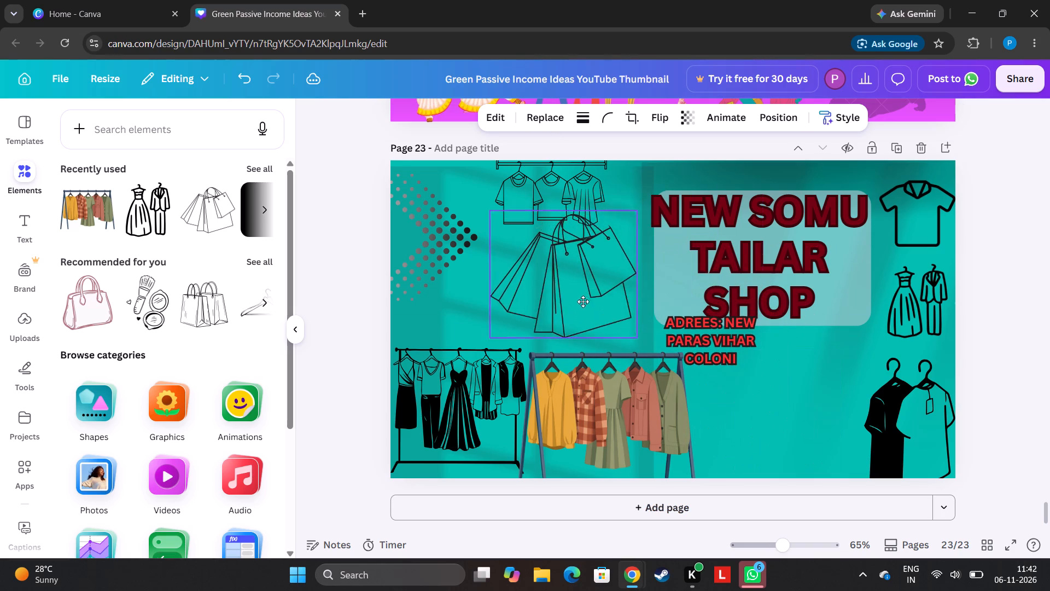
drag(583, 302, 568, 309)
Enlarge the red address text to size 24.4 and move it near the page's bottom edge, centred below the heading.
drag(721, 351, 737, 364)
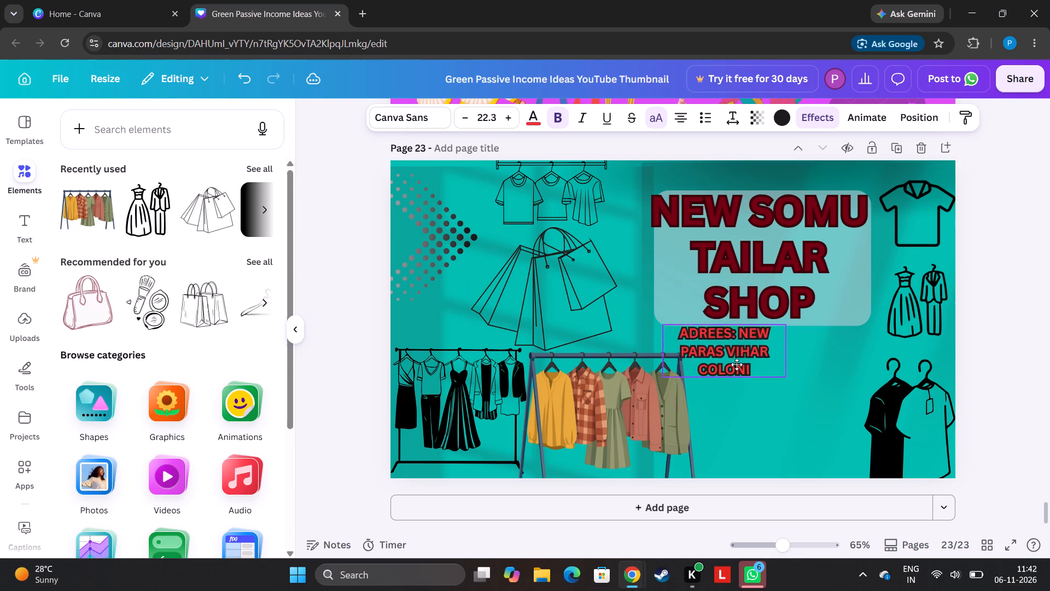
drag(737, 364, 762, 376)
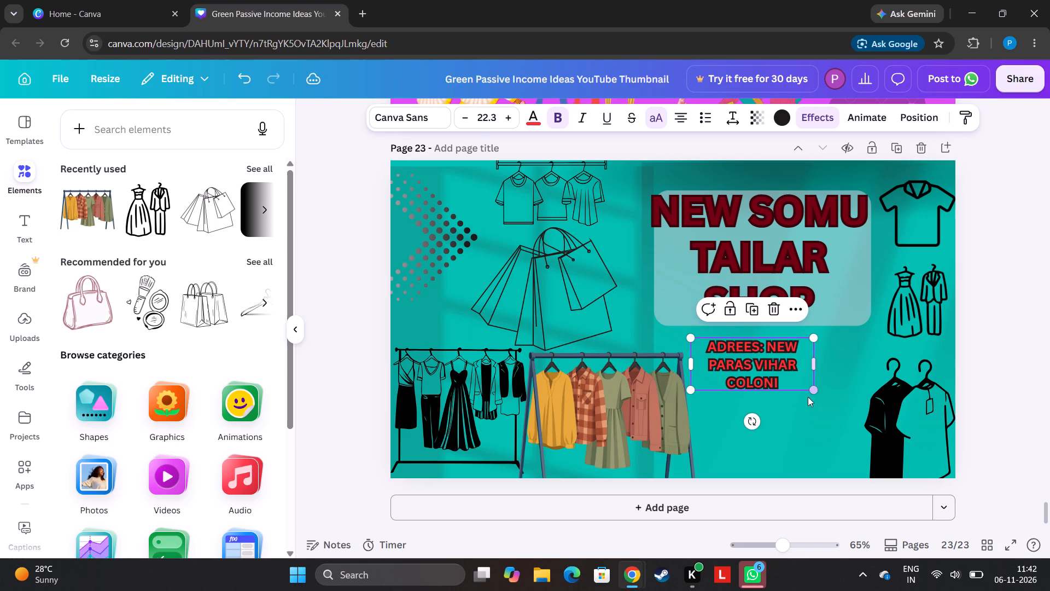
drag(812, 391, 819, 405)
drag(795, 361, 808, 434)
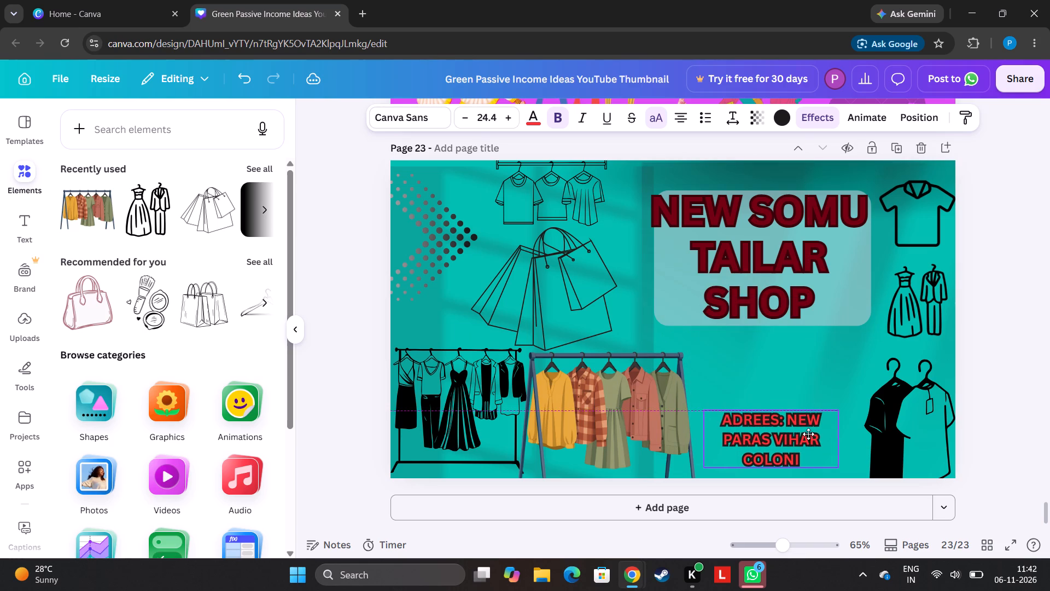
drag(808, 434, 810, 433)
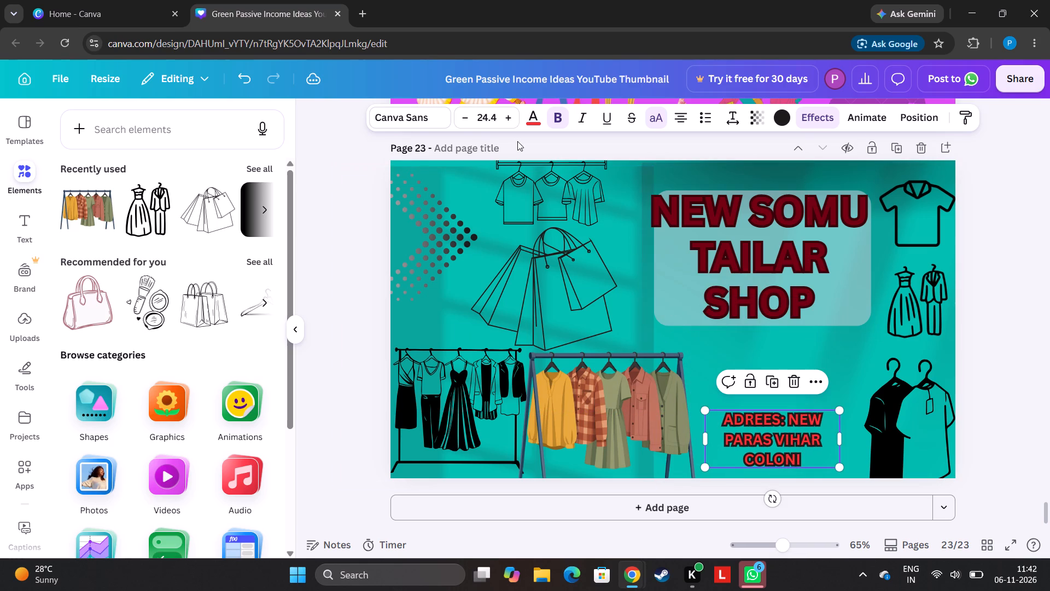
Duplicate the "NEW SOMU TAILAR SHOP" heading and lay the copy slightly offset over the original for a layered look.
click(682, 300)
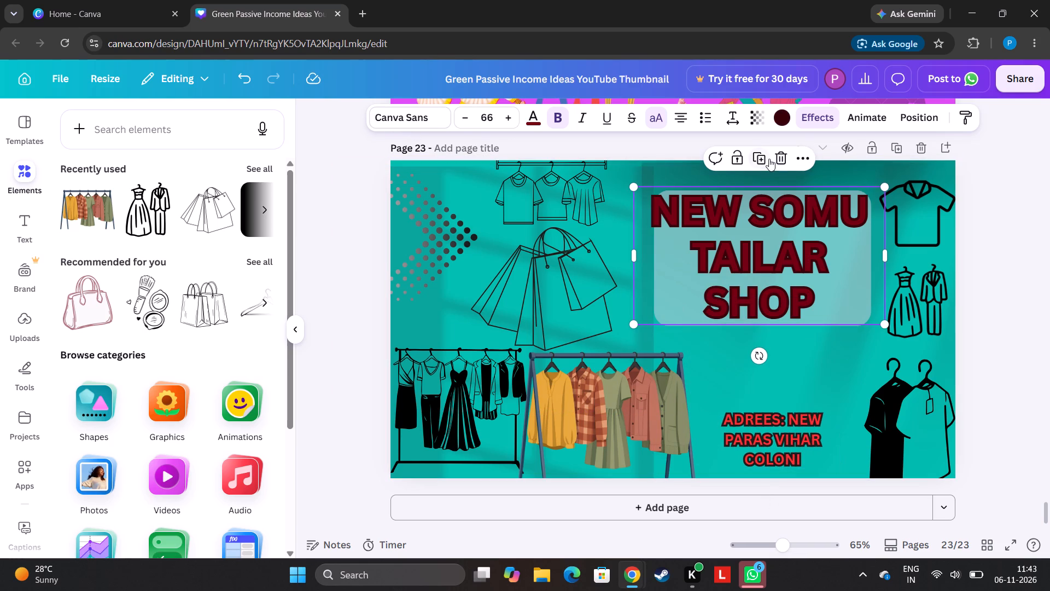
click(767, 158)
drag(786, 240, 783, 228)
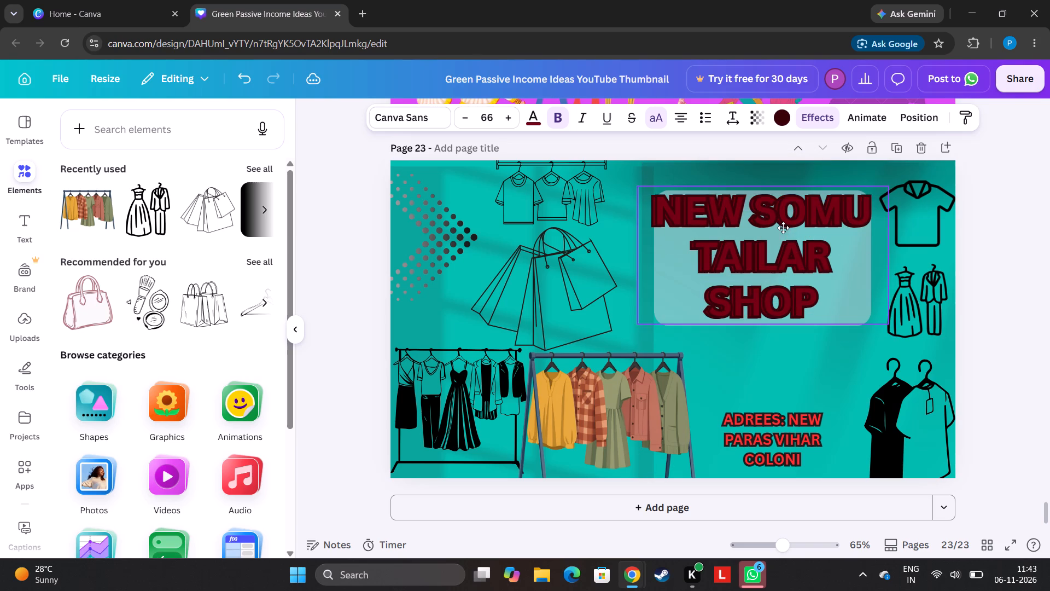
drag(783, 228, 783, 227)
drag(772, 227, 768, 233)
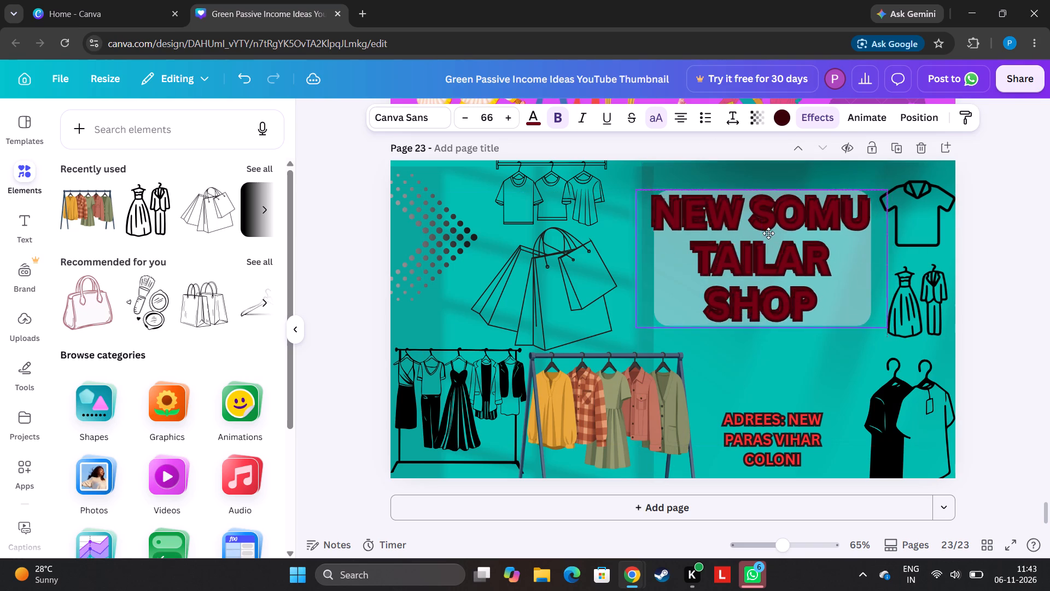
drag(768, 233, 762, 235)
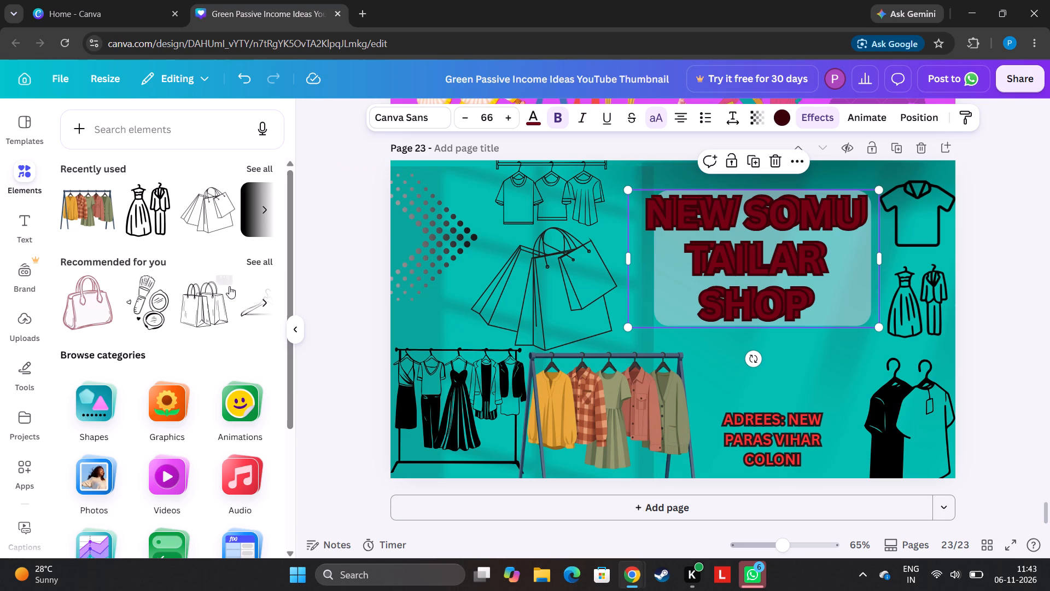
Add the makeup brush and compact graphic, shrink it, and place it between the heading and the black hanging shirts.
click(136, 309)
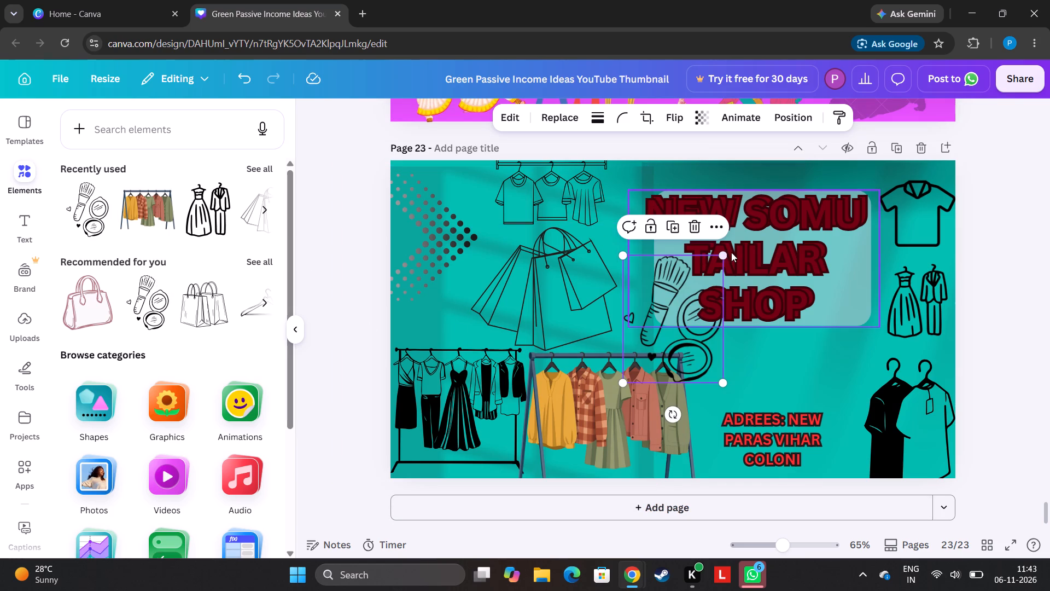
drag(726, 258, 694, 313)
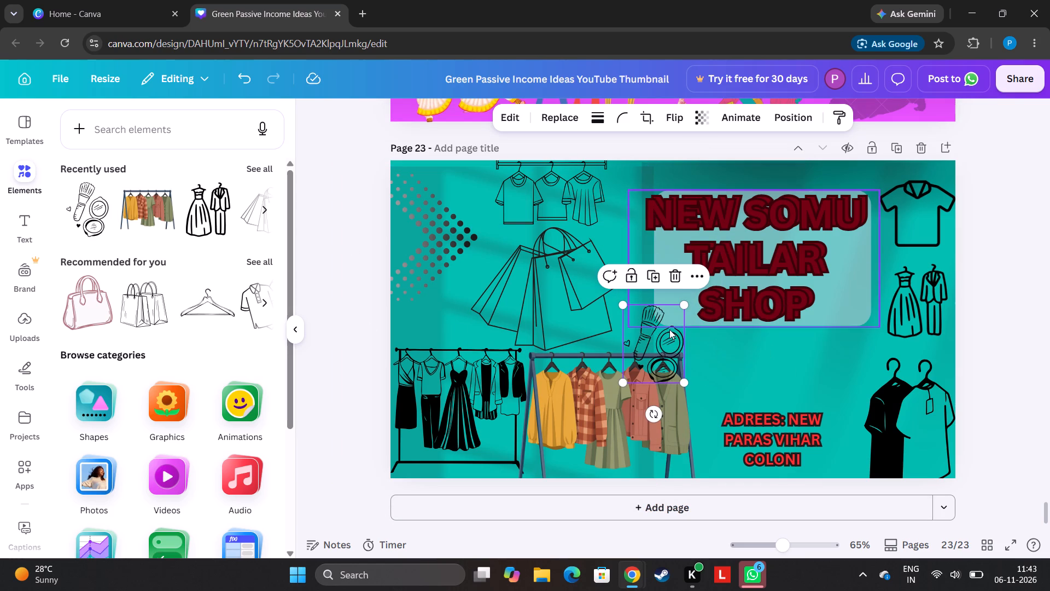
drag(661, 336, 802, 373)
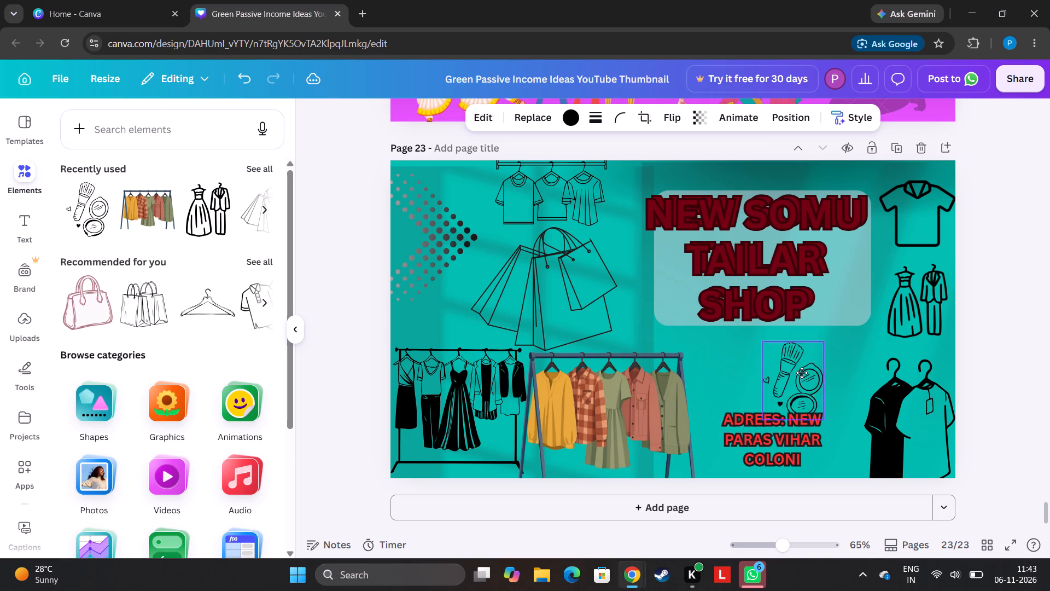
drag(802, 373, 836, 361)
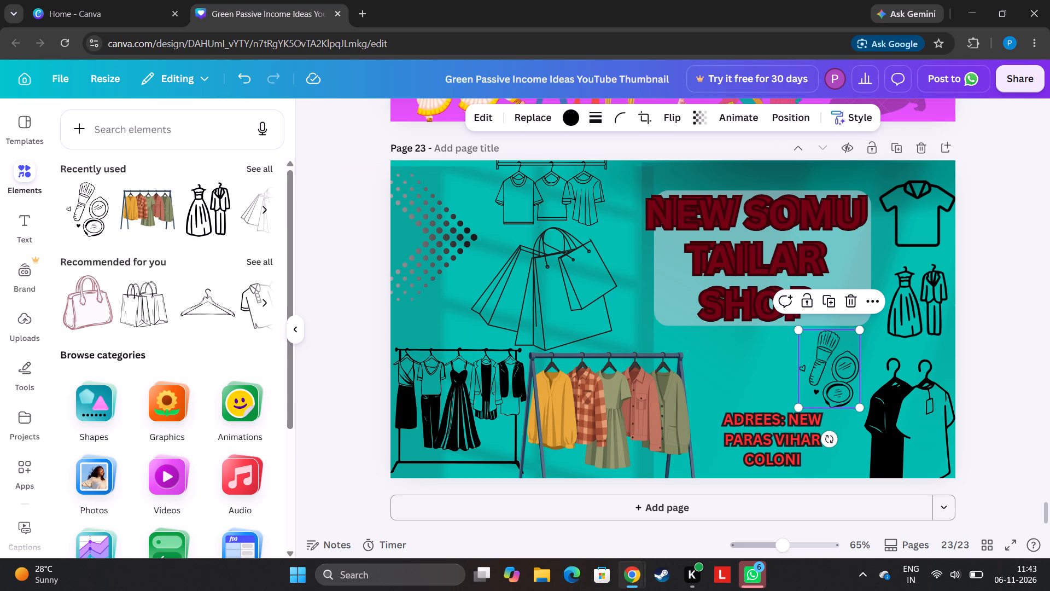
Look through the recently used elements for another graphic to add.
click(258, 169)
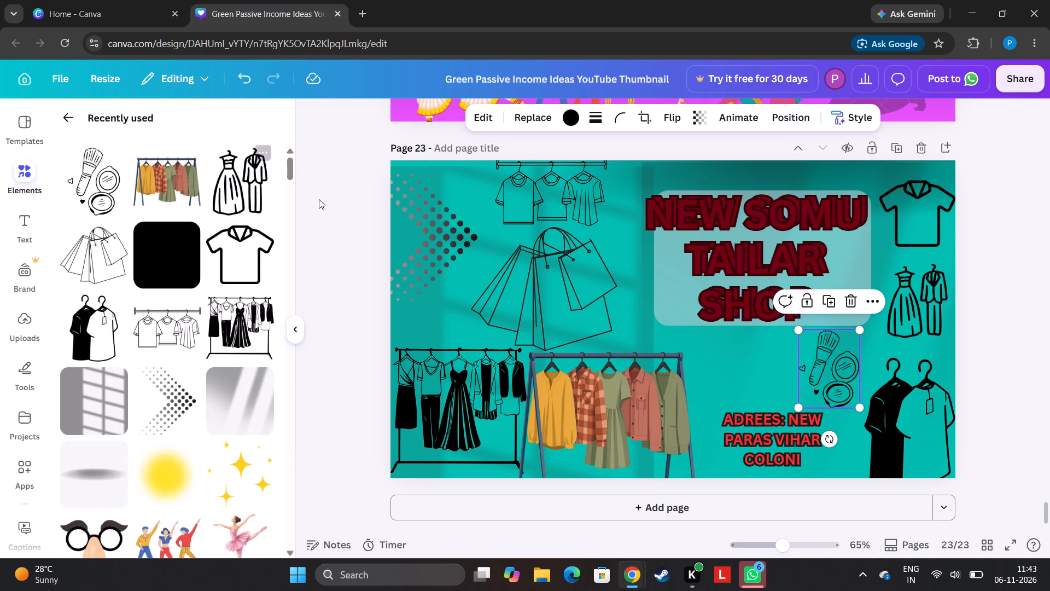
drag(292, 154, 282, 194)
drag(290, 160, 293, 165)
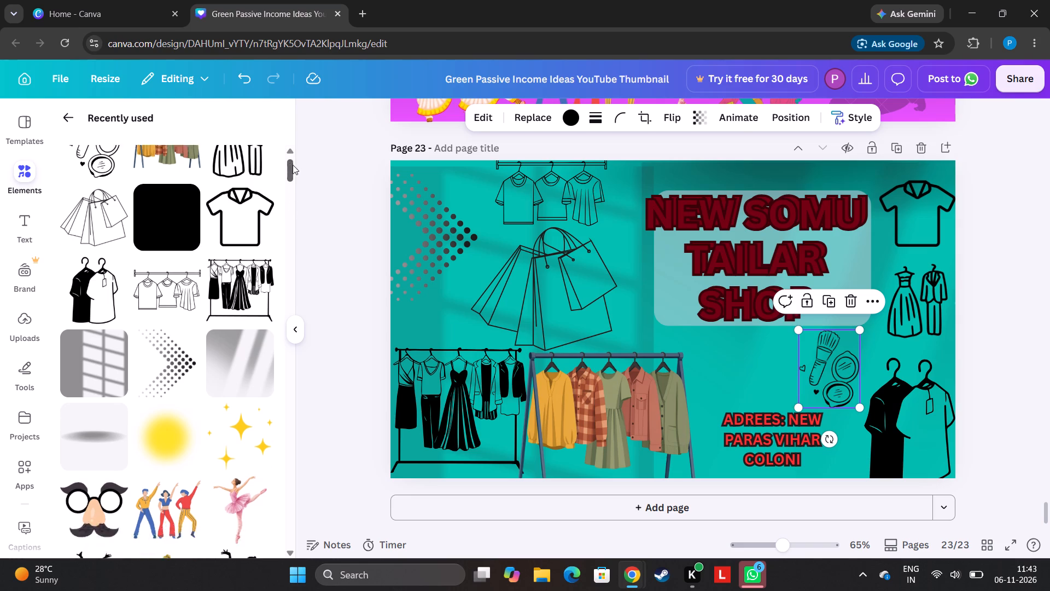
drag(293, 165, 290, 234)
drag(290, 234, 288, 129)
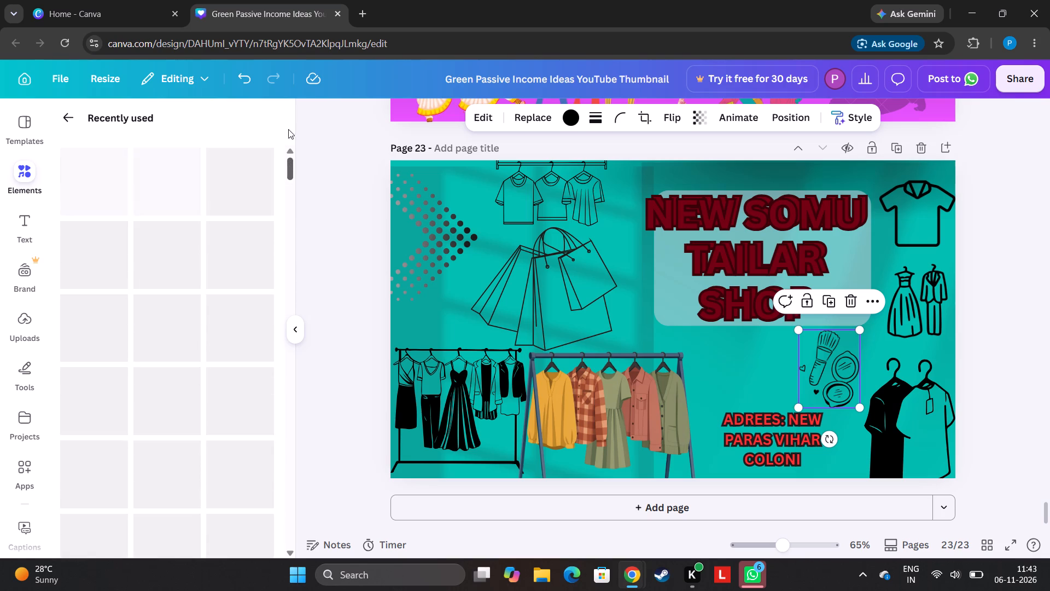
drag(288, 129, 288, 129)
click(60, 121)
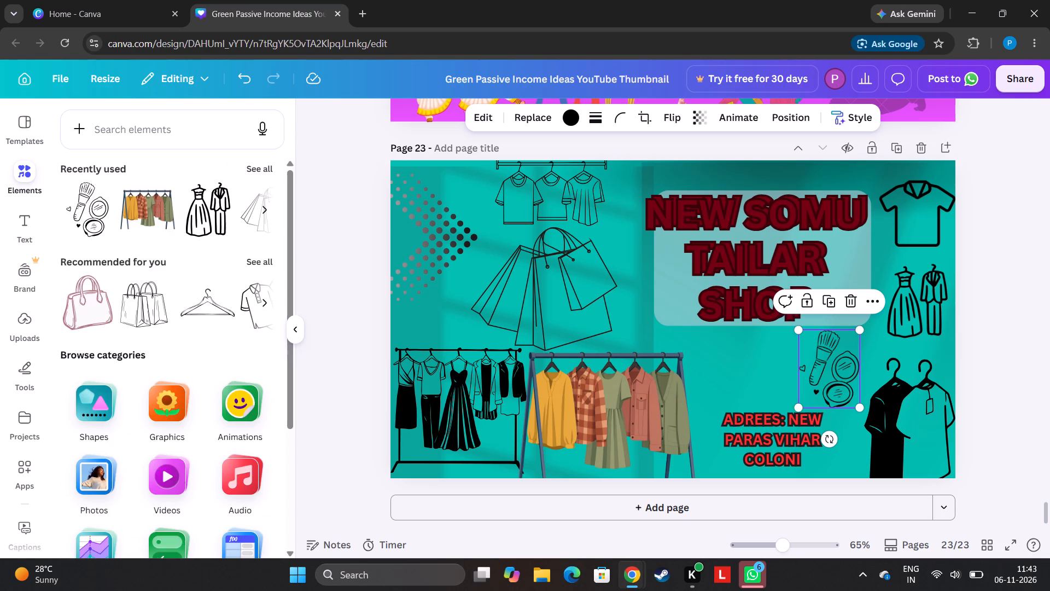
Add the jewellery mannequins graphic from the recommended elements, shrink it, and place it beside the makeup graphic above the address text.
click(254, 260)
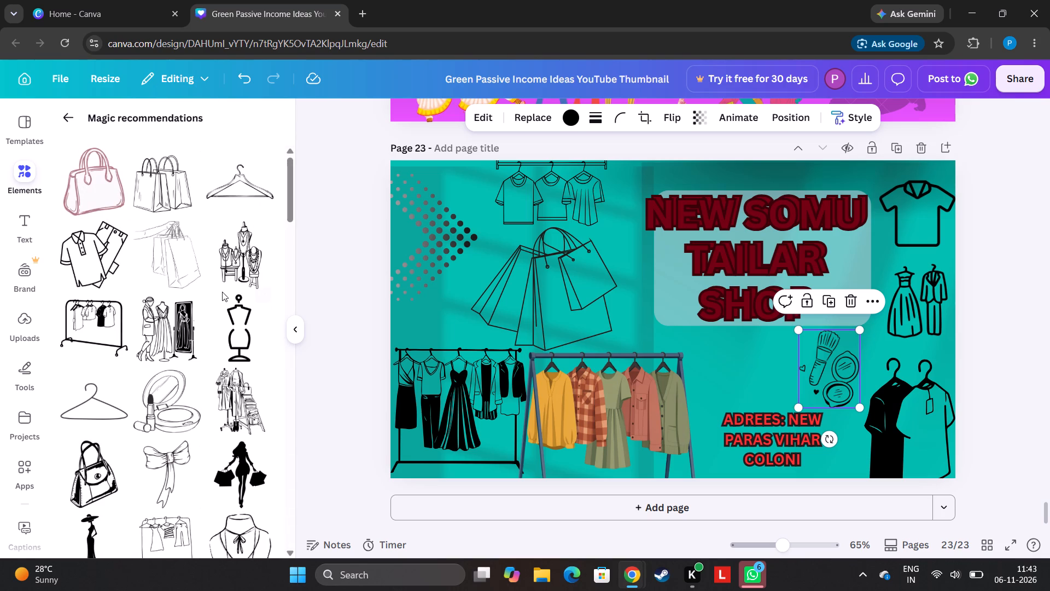
click(236, 264)
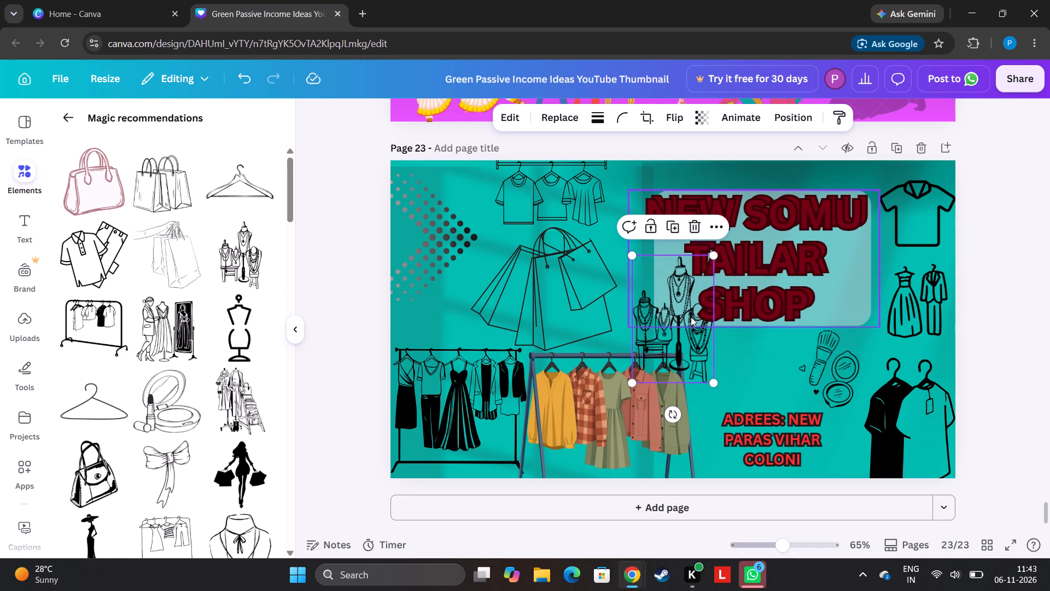
drag(676, 323, 740, 349)
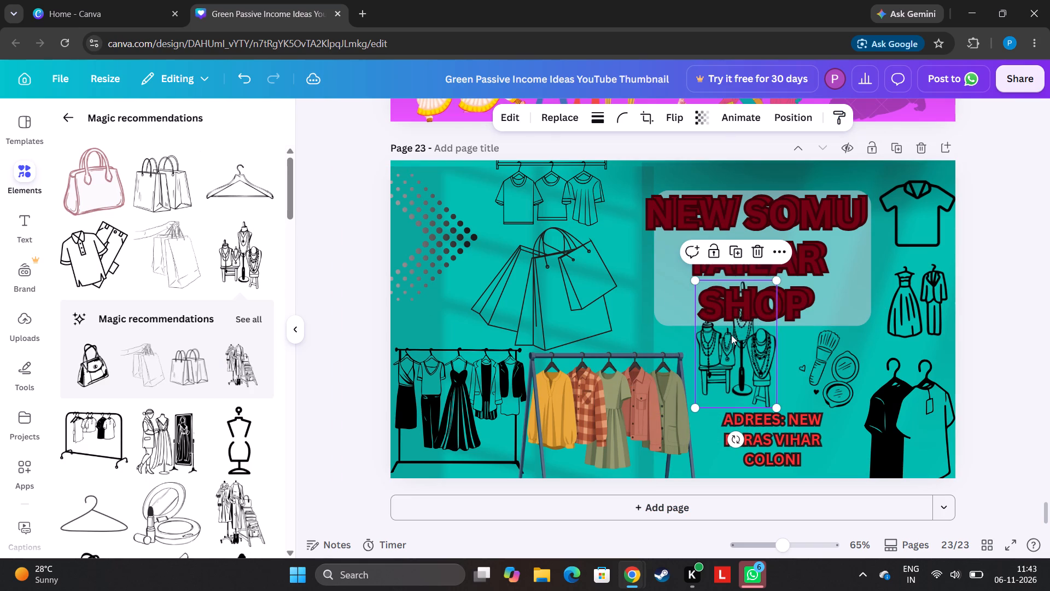
drag(777, 277, 770, 335)
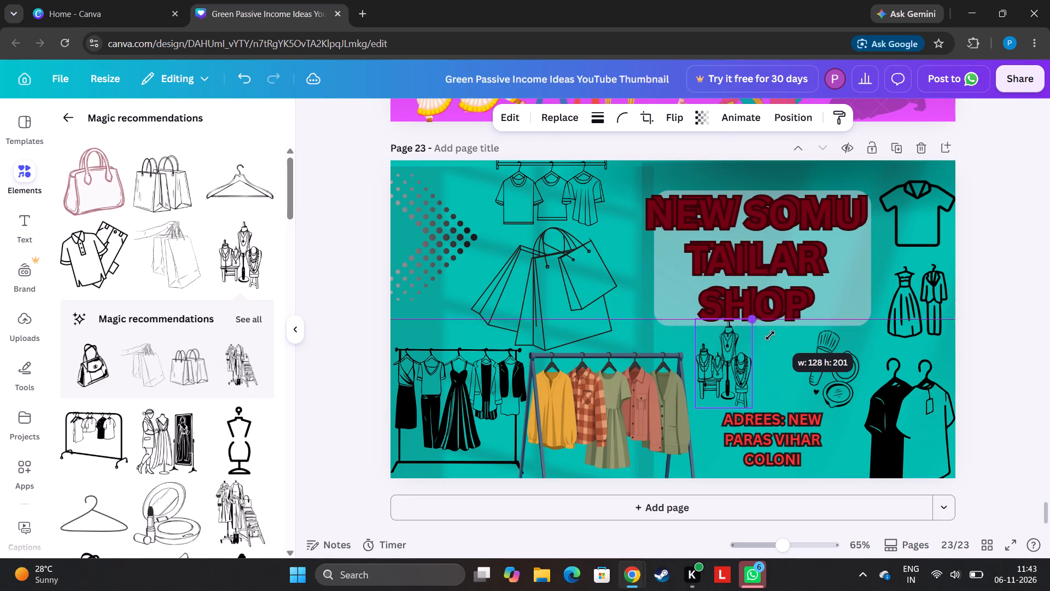
drag(770, 335, 778, 335)
drag(721, 376, 721, 376)
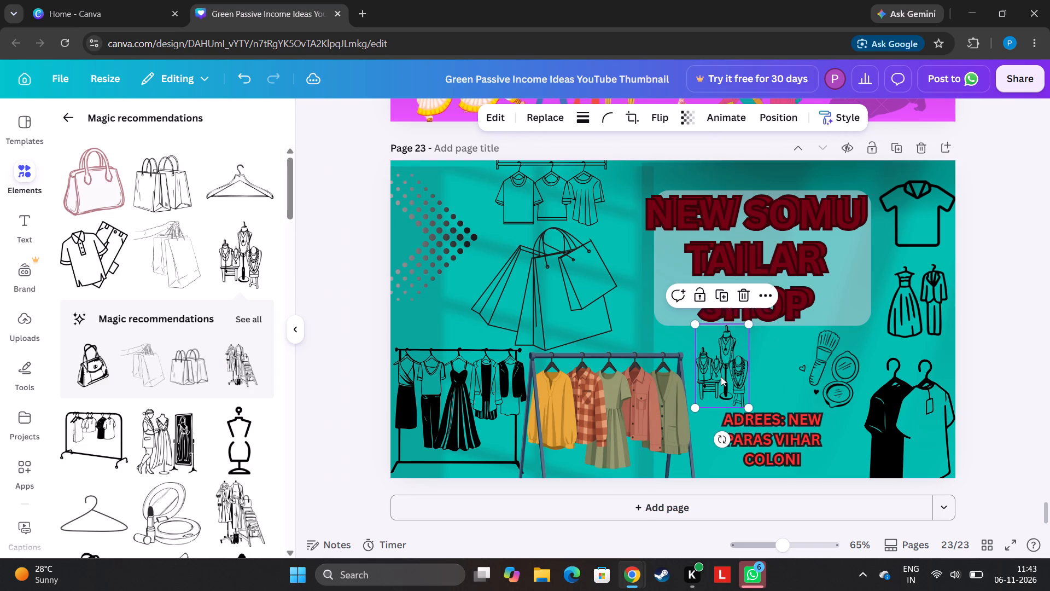
drag(721, 376, 768, 376)
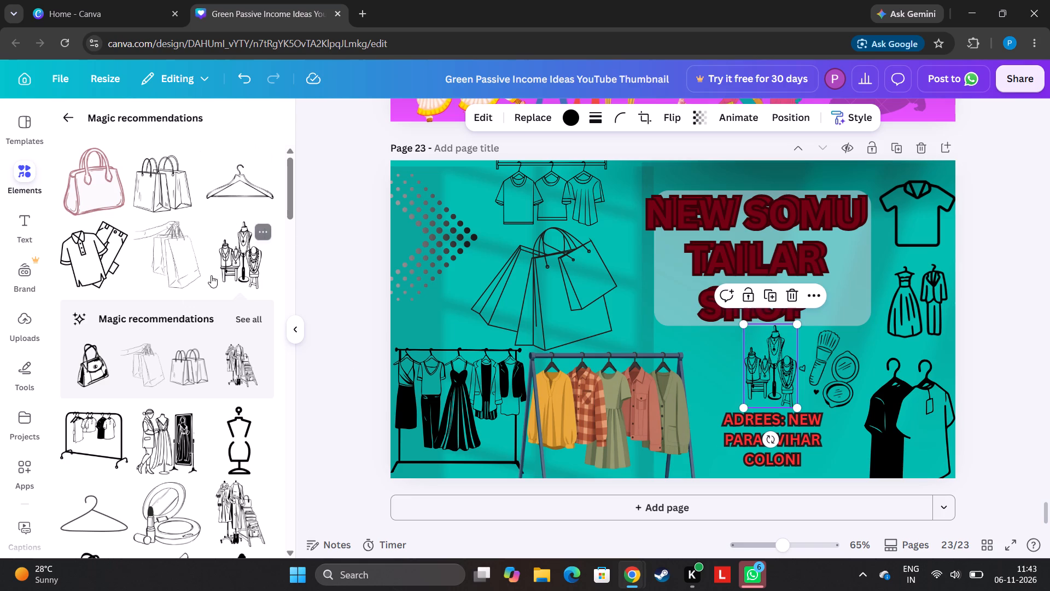
Add the outlined dress form graphic, shrink it, and place it between the coloured clothes rack and the jewellery mannequins.
click(236, 455)
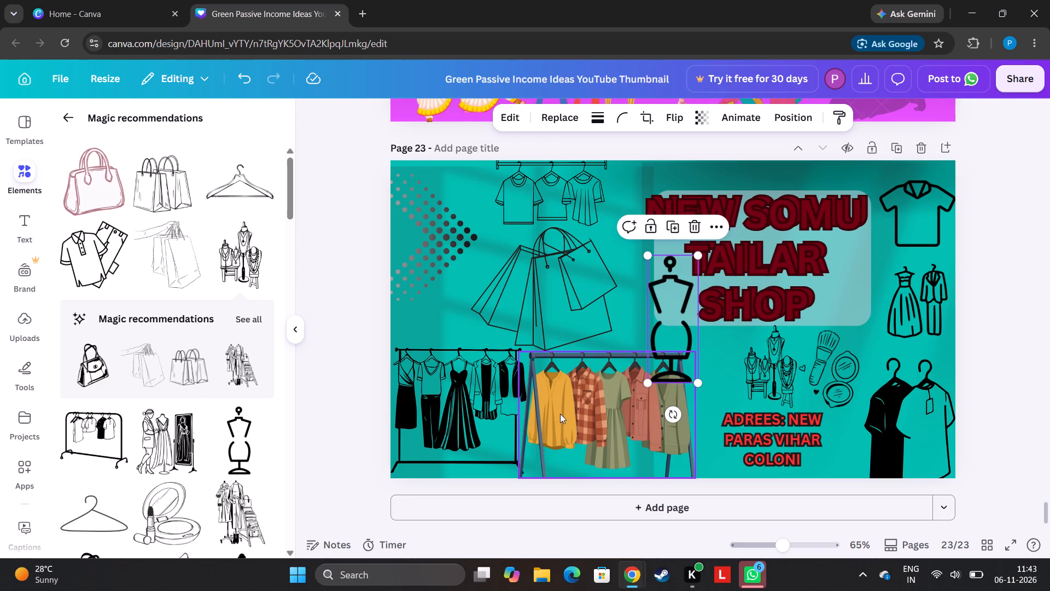
drag(667, 308, 698, 378)
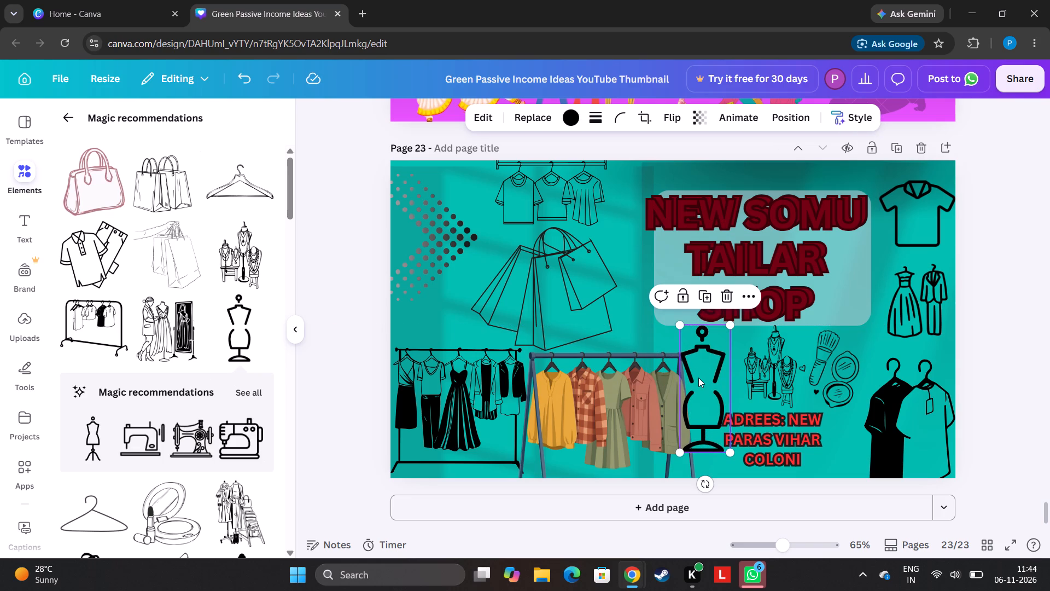
drag(726, 320, 711, 364)
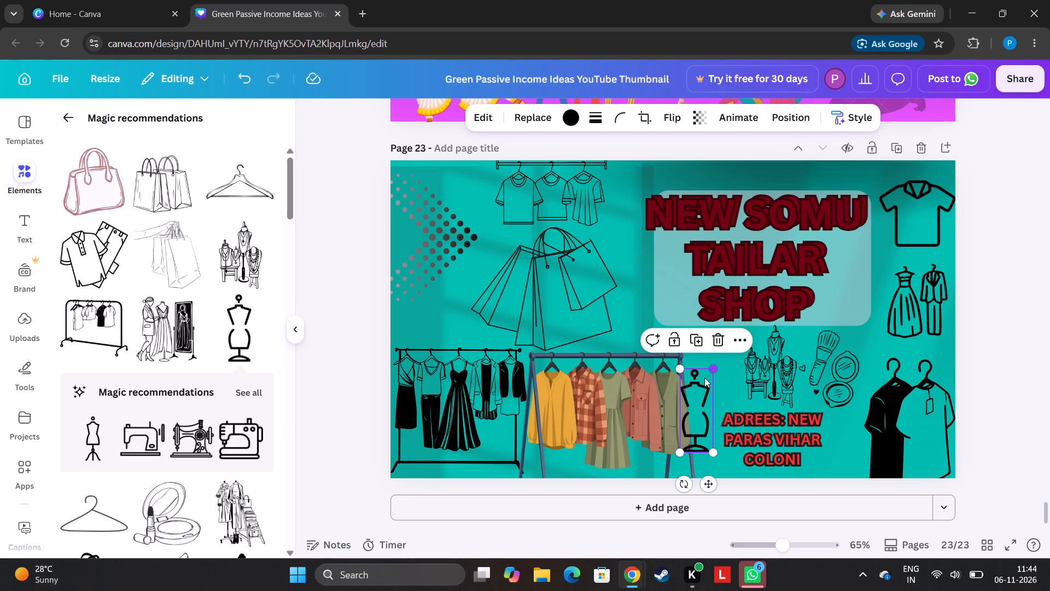
drag(689, 419, 703, 378)
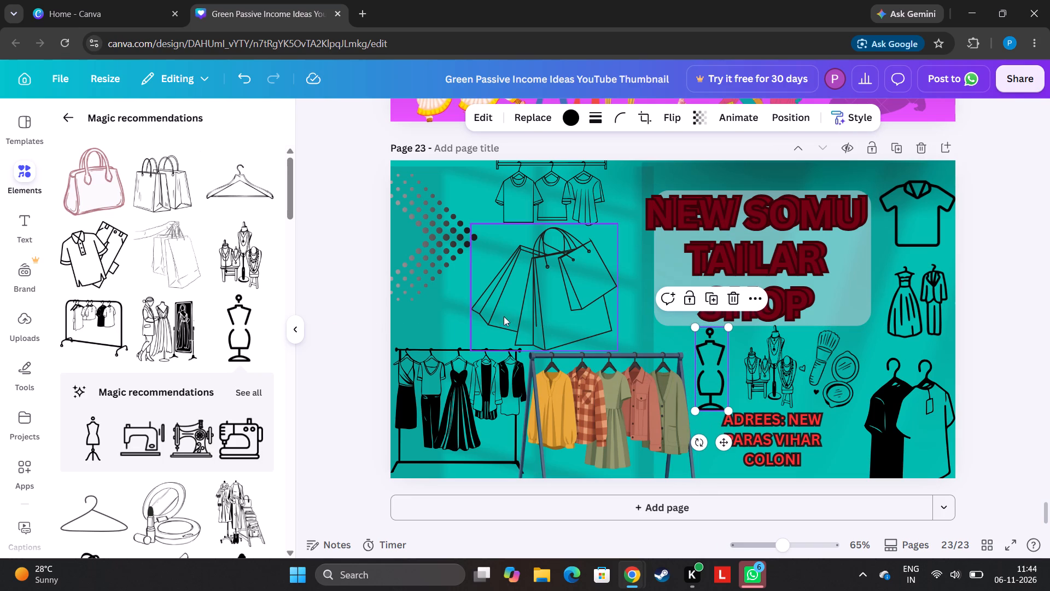
Add a rounded square shape, widen it to about 416 by 216, and move it behind the address text.
click(65, 115)
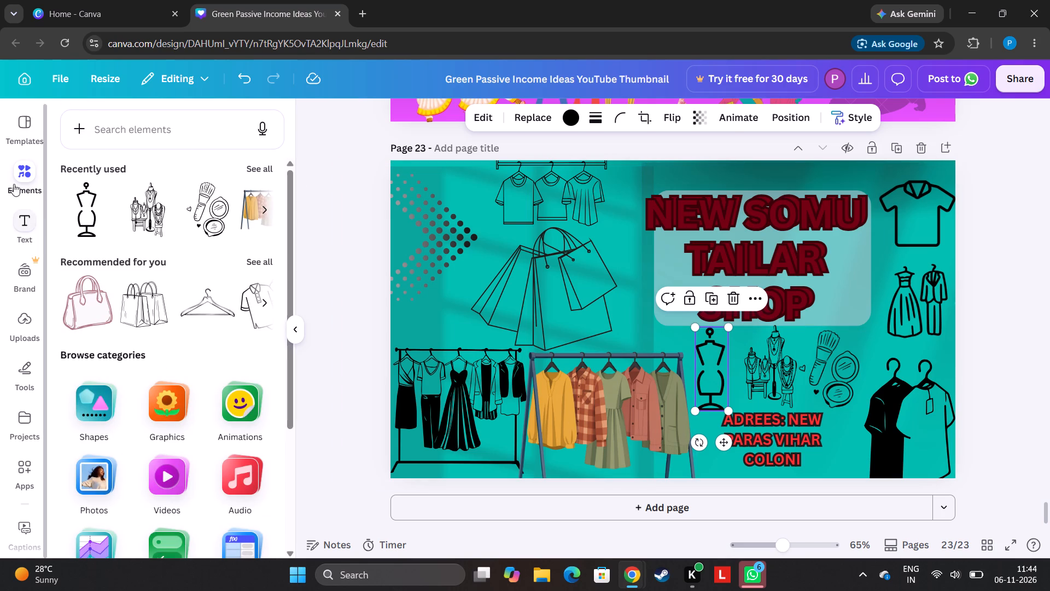
click(85, 388)
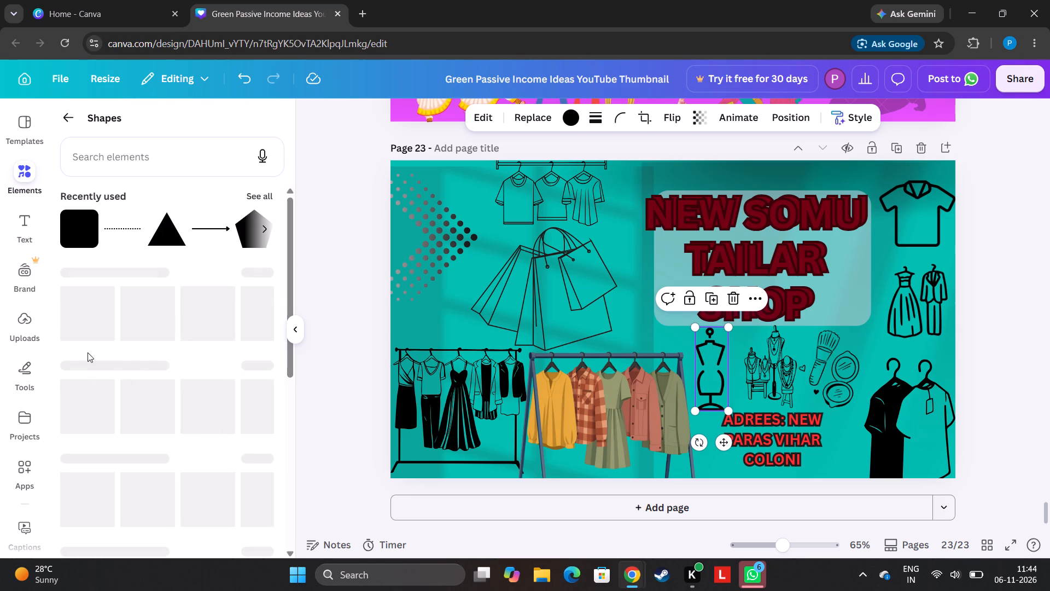
click(63, 234)
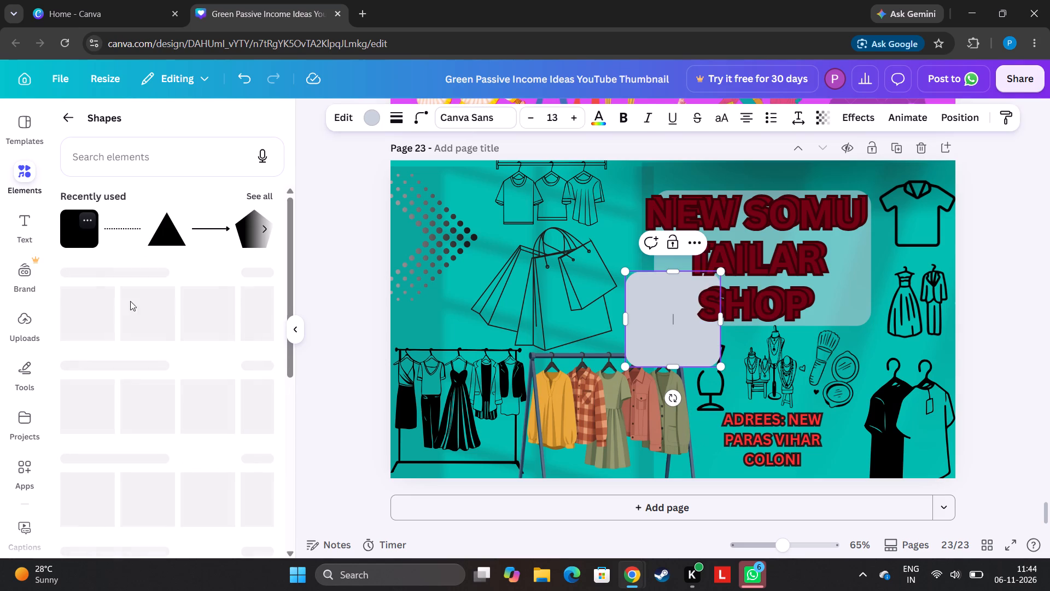
click(709, 321)
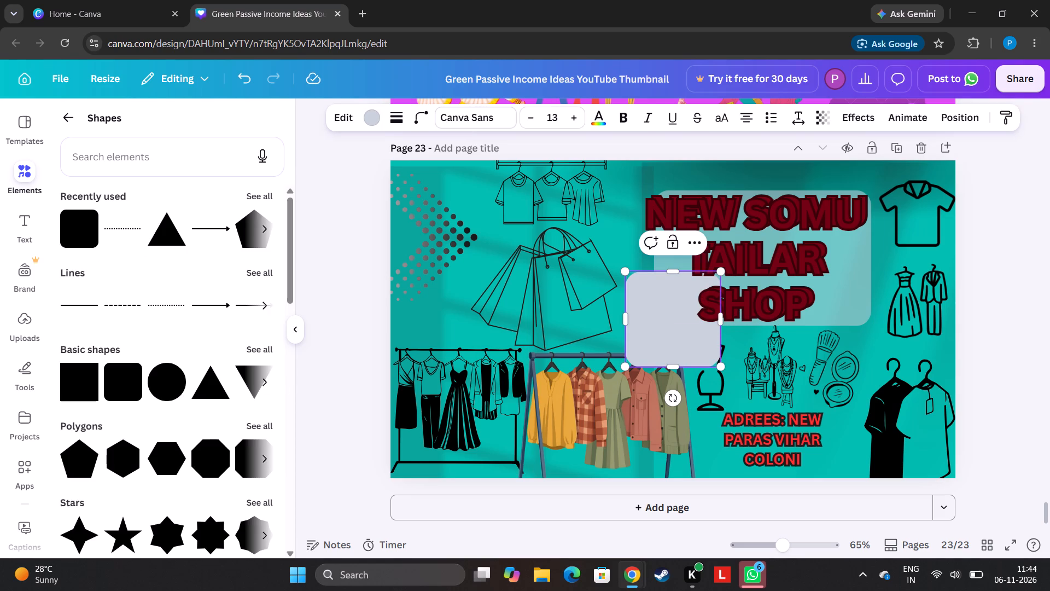
drag(722, 322, 812, 340)
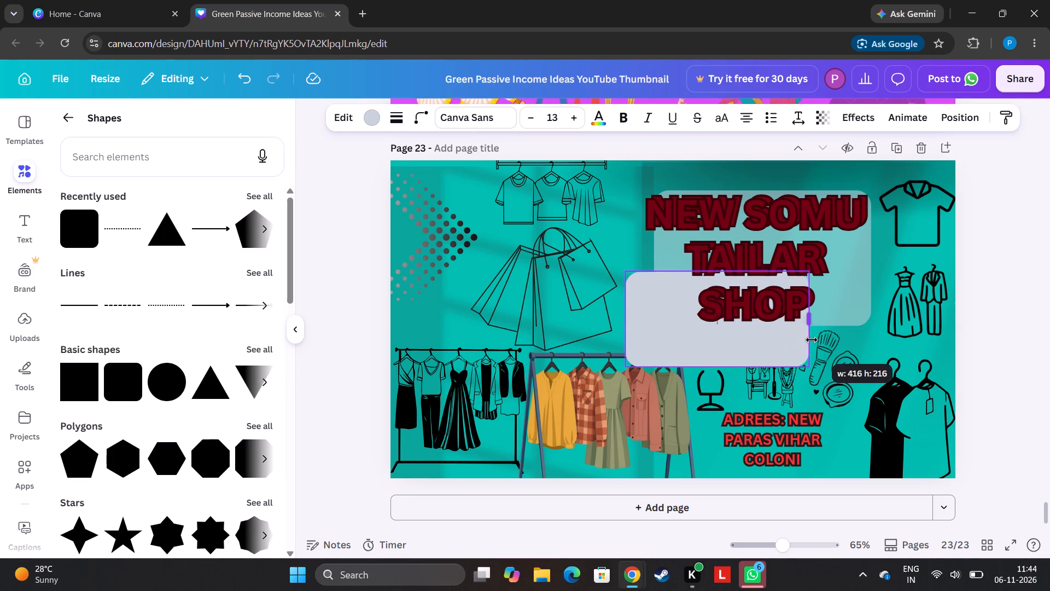
drag(812, 340, 812, 339)
drag(719, 277, 790, 335)
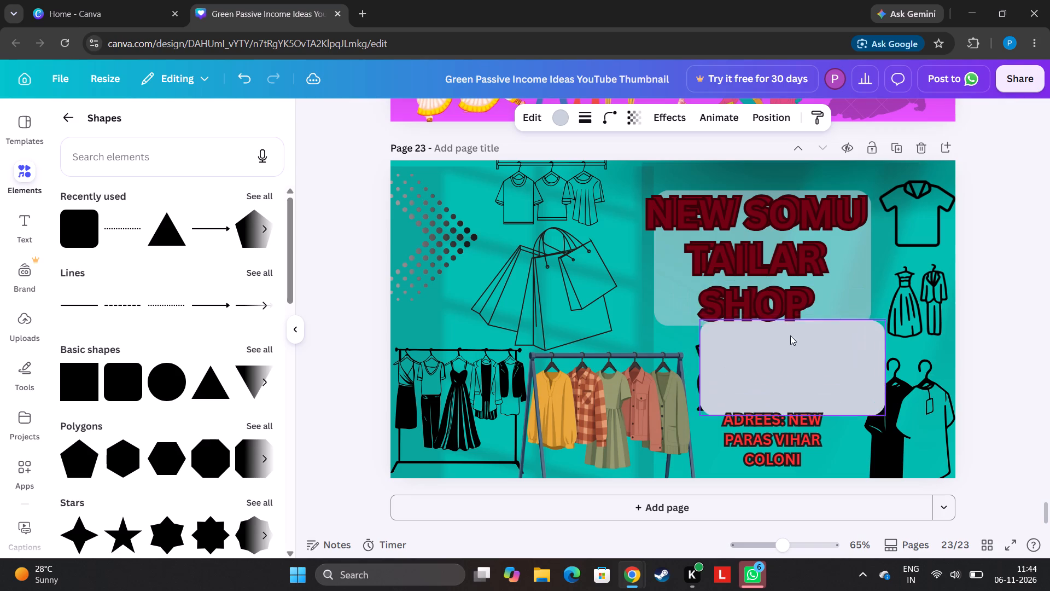
drag(790, 335, 772, 389)
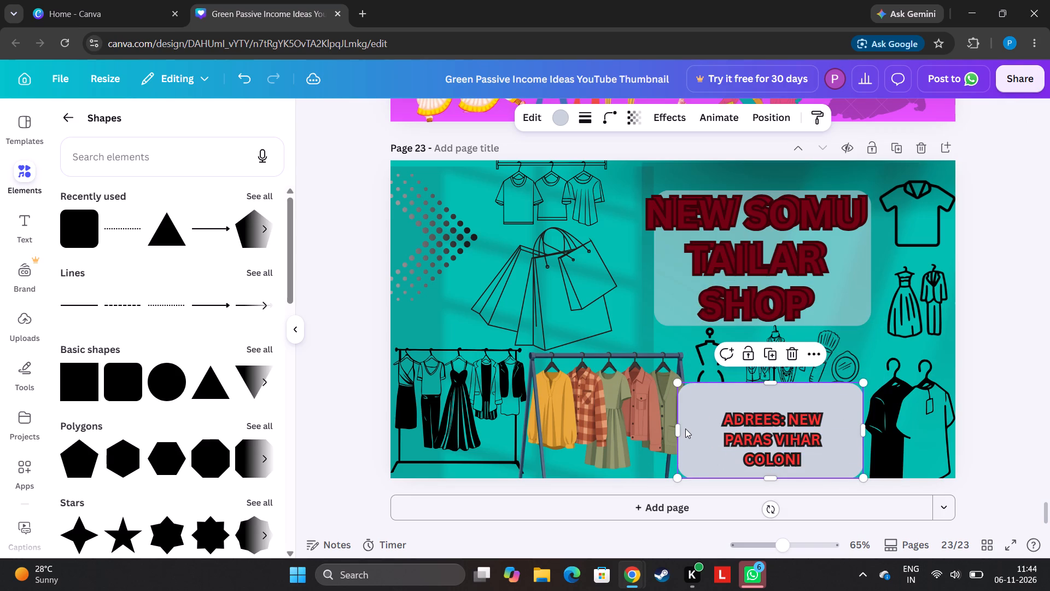
Trim the rounded shape's sides, top and bottom to about 249 wide so it fits closely around the address text.
drag(681, 430, 710, 437)
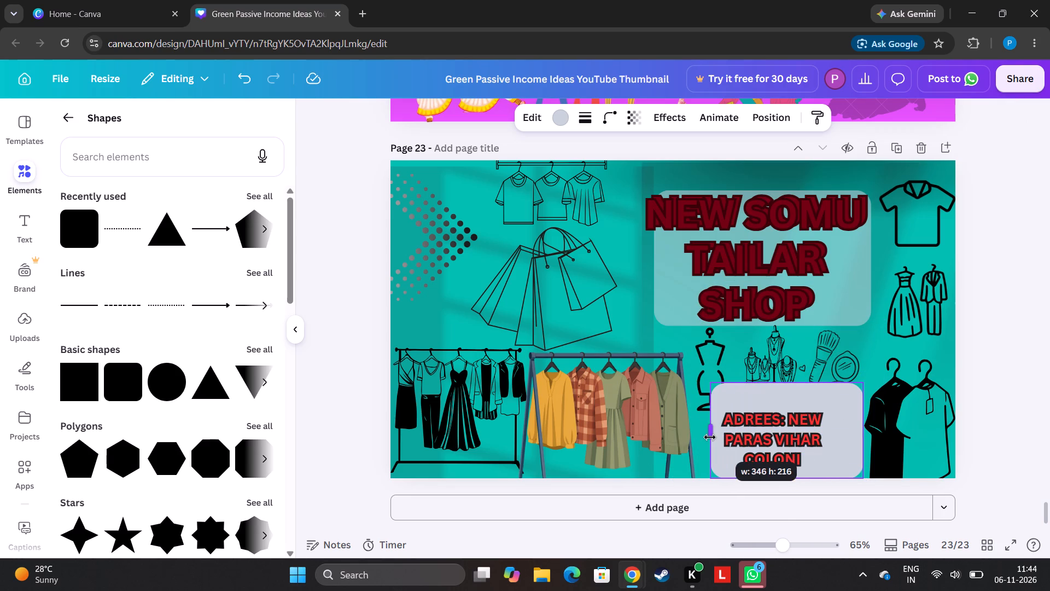
drag(710, 437, 707, 435)
drag(780, 380, 737, 408)
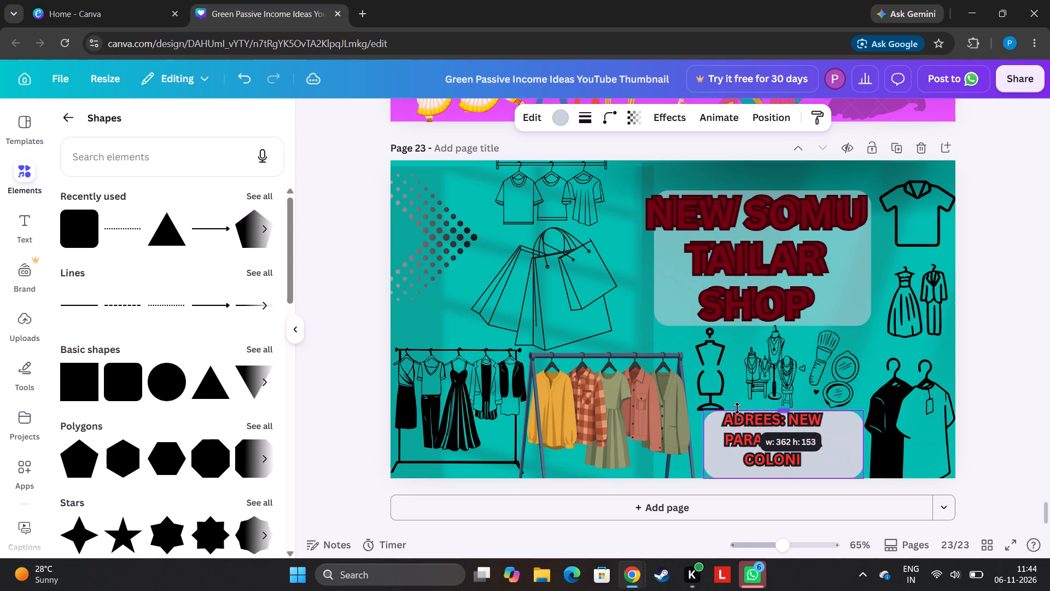
drag(737, 408, 752, 403)
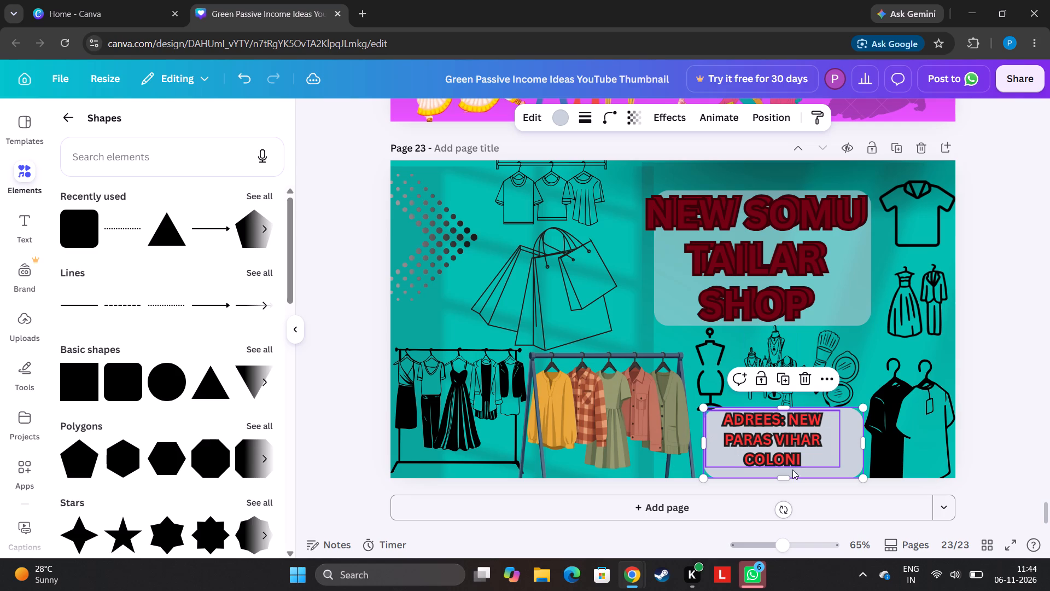
drag(864, 449, 832, 461)
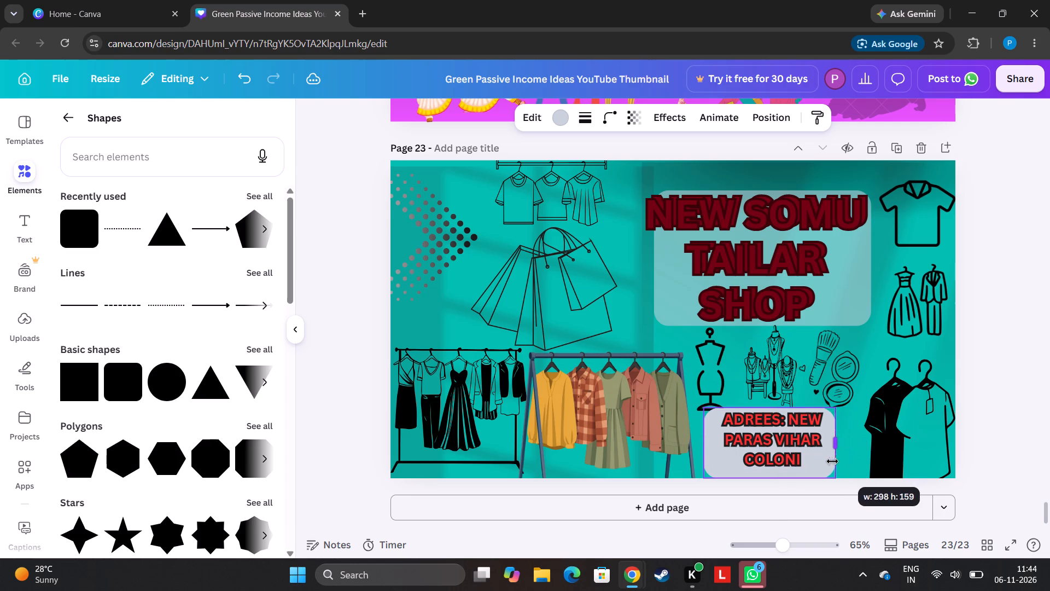
drag(832, 461, 828, 459)
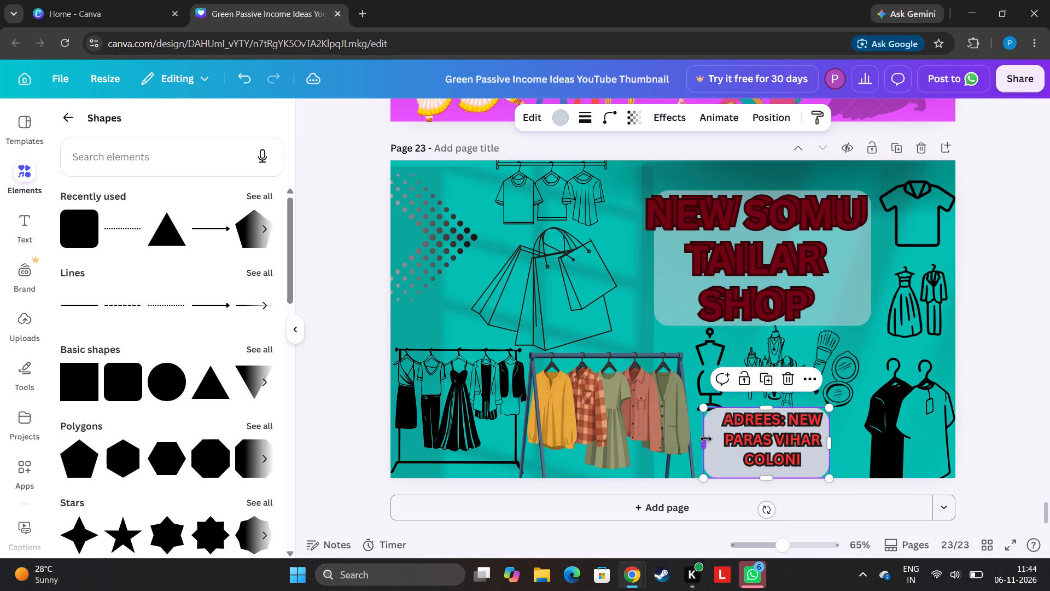
drag(706, 439, 722, 438)
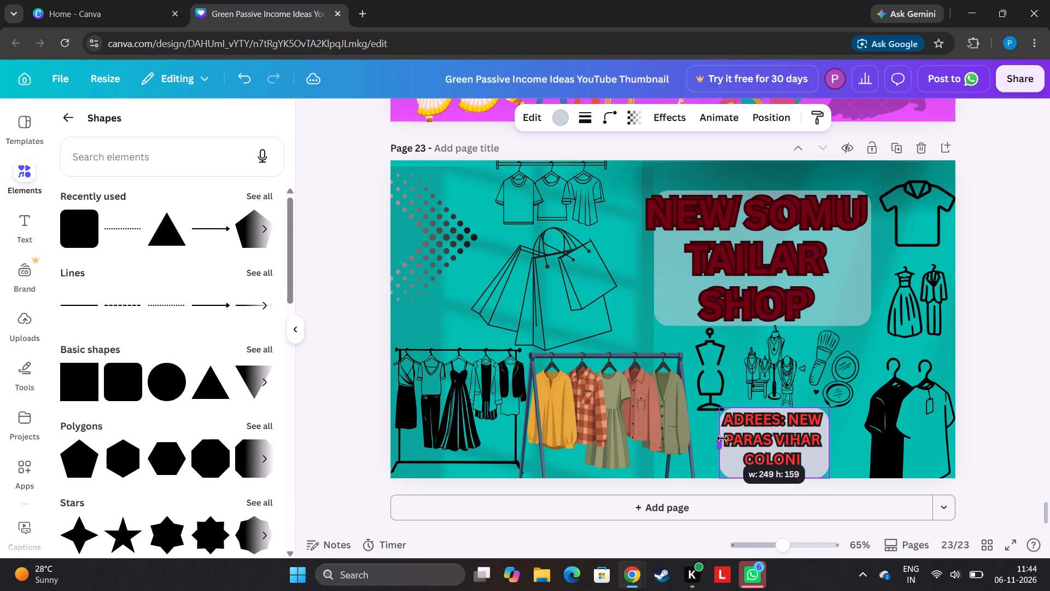
drag(722, 438, 722, 438)
drag(773, 477, 772, 474)
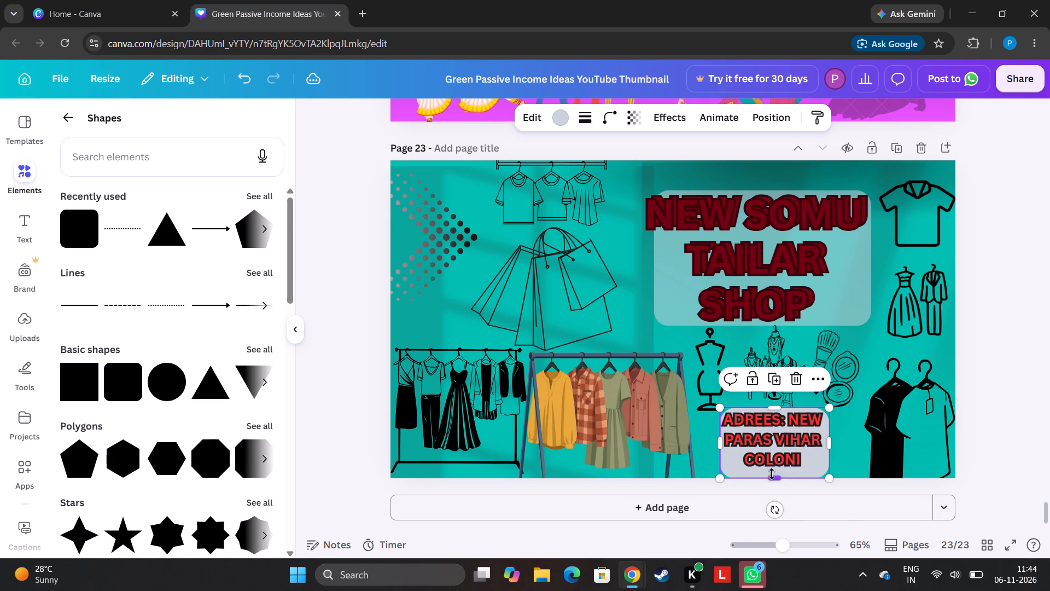
drag(772, 474, 771, 471)
click(771, 471)
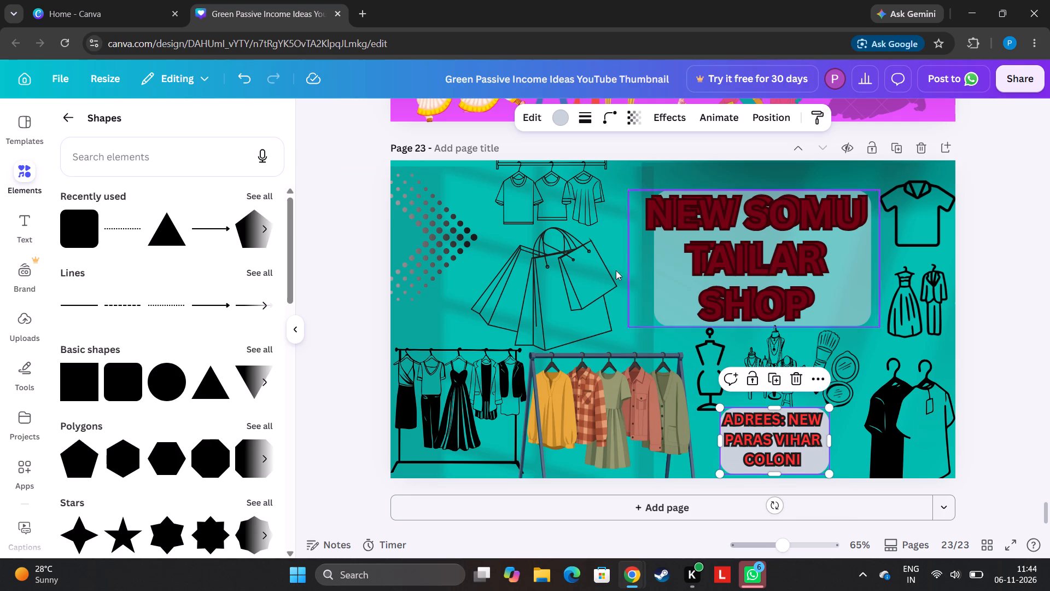
Set the transparency of the address text's backing shape to 54.
click(628, 125)
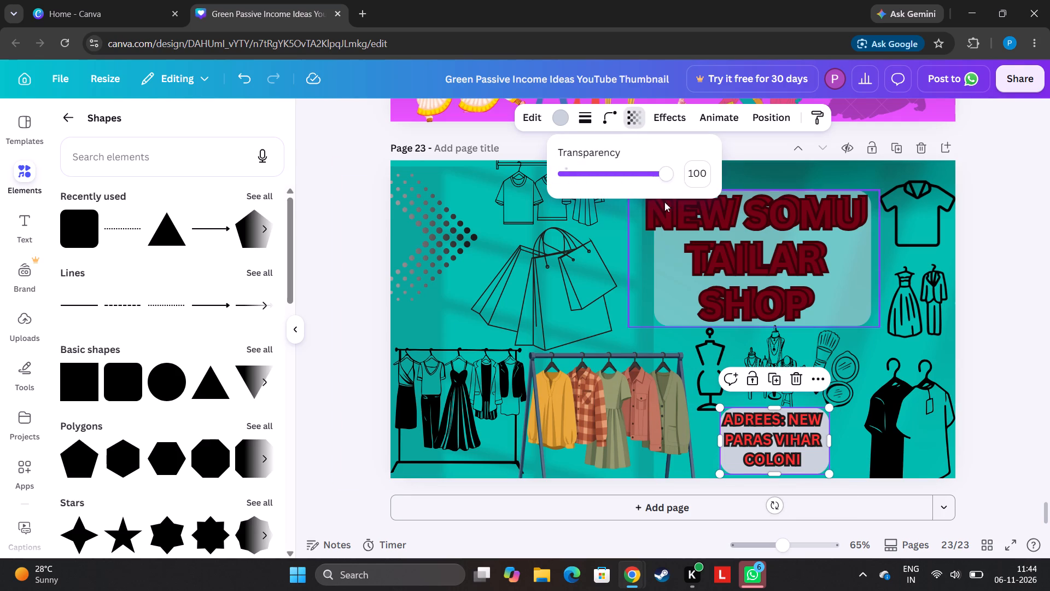
drag(669, 182, 606, 199)
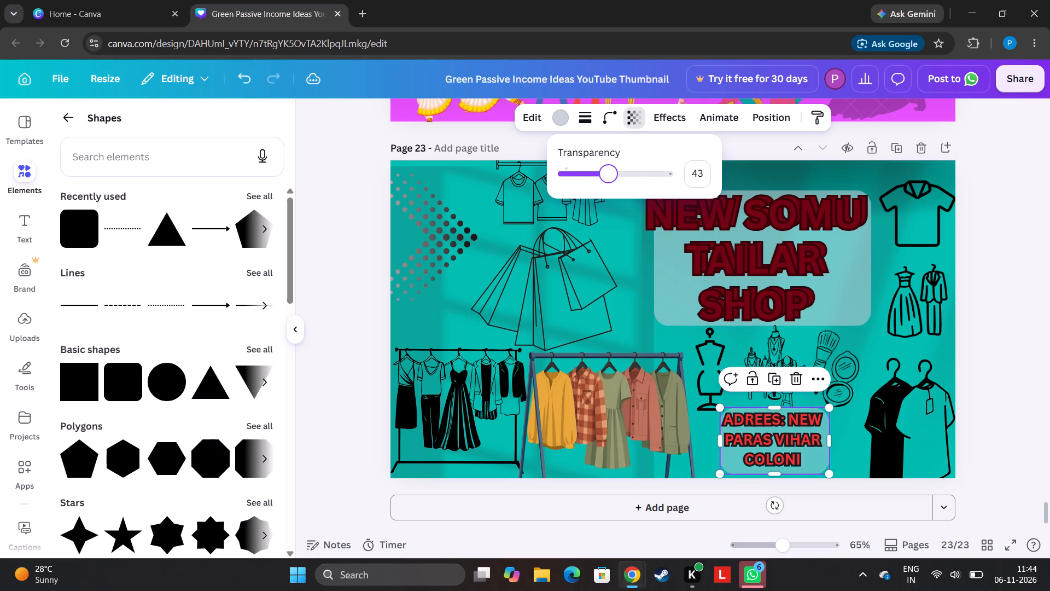
drag(606, 199, 641, 193)
drag(641, 195, 632, 196)
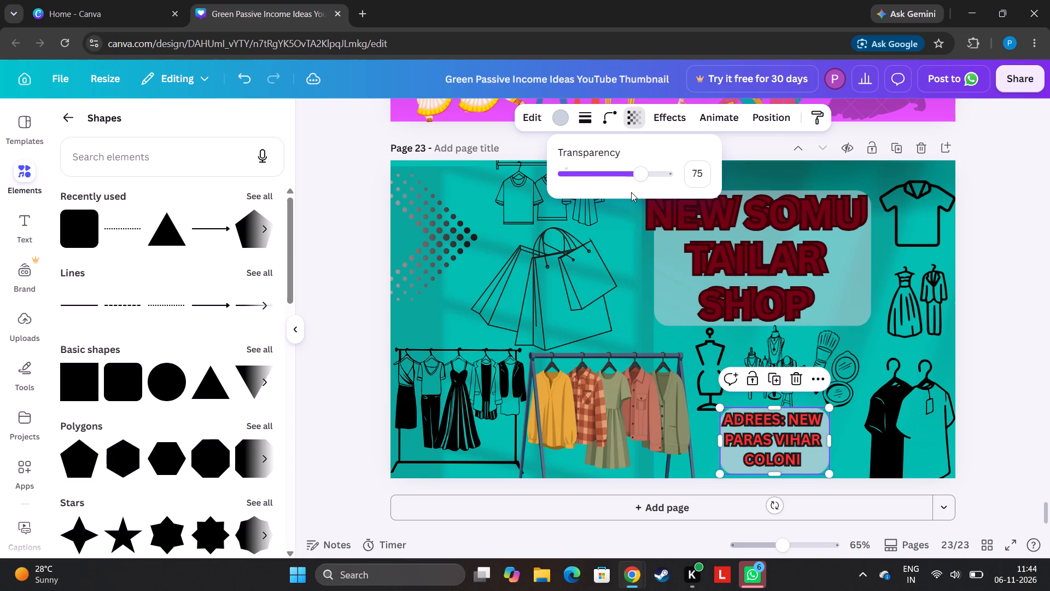
drag(633, 182, 620, 198)
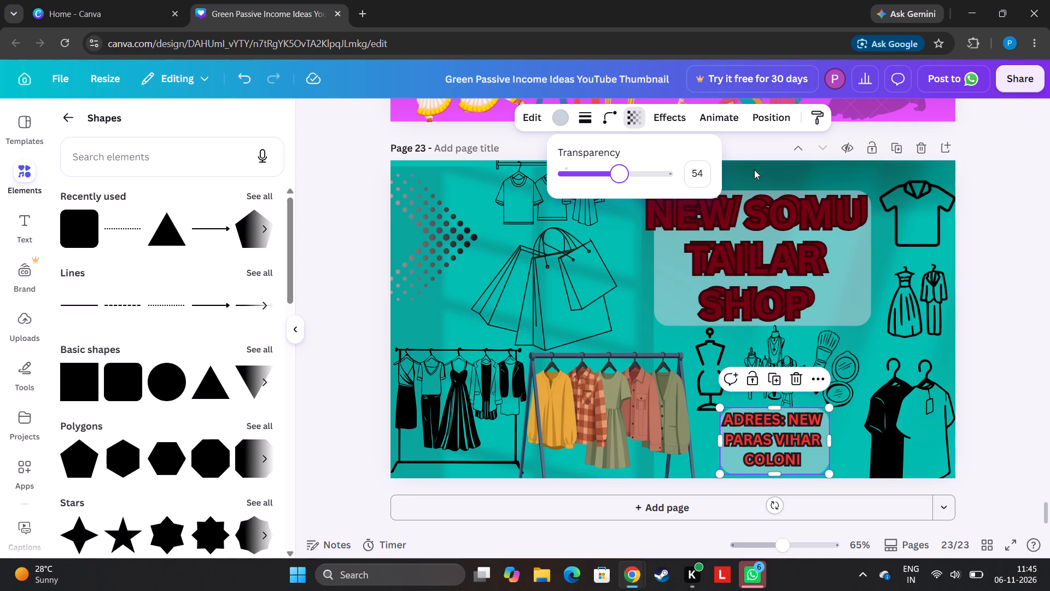
Shift the upper "NEW SOMU TAILAR SHOP" text layer to line up horizontally with the layer beneath, offset slightly above it.
drag(696, 326, 698, 328)
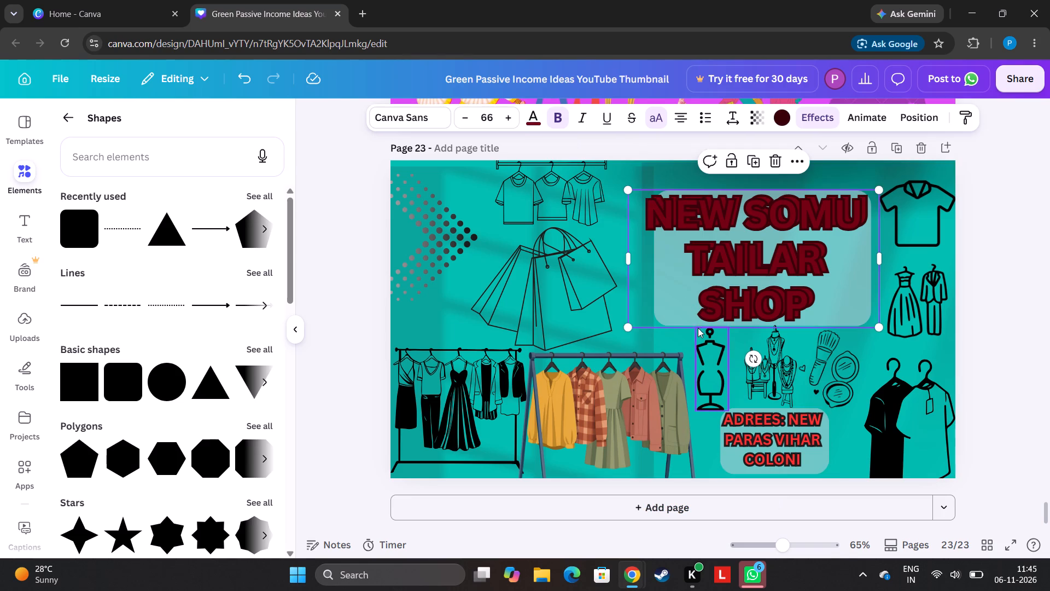
drag(698, 328, 705, 319)
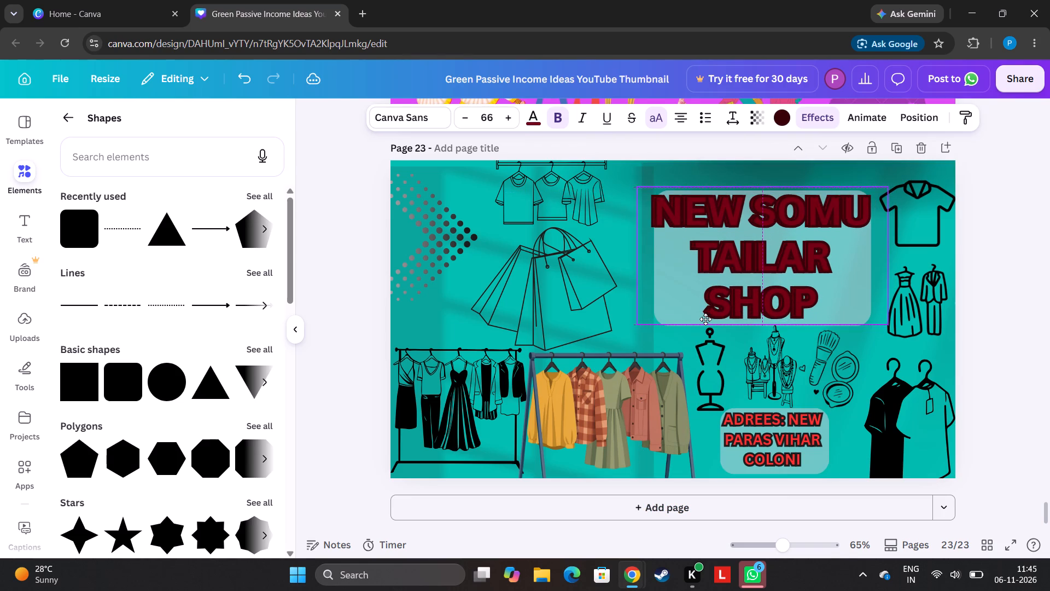
drag(705, 319, 701, 322)
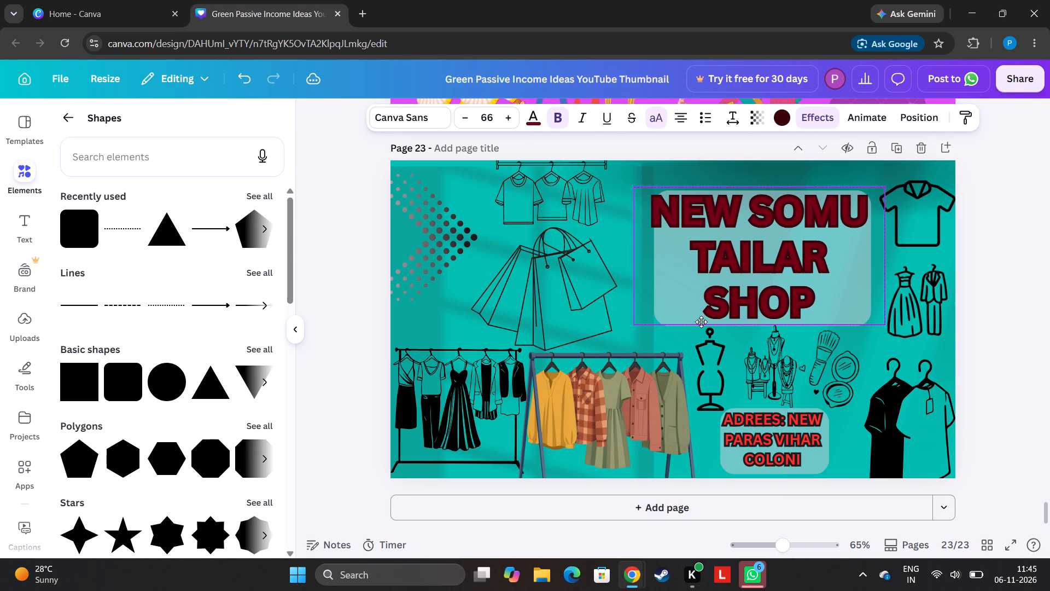
drag(701, 322, 700, 317)
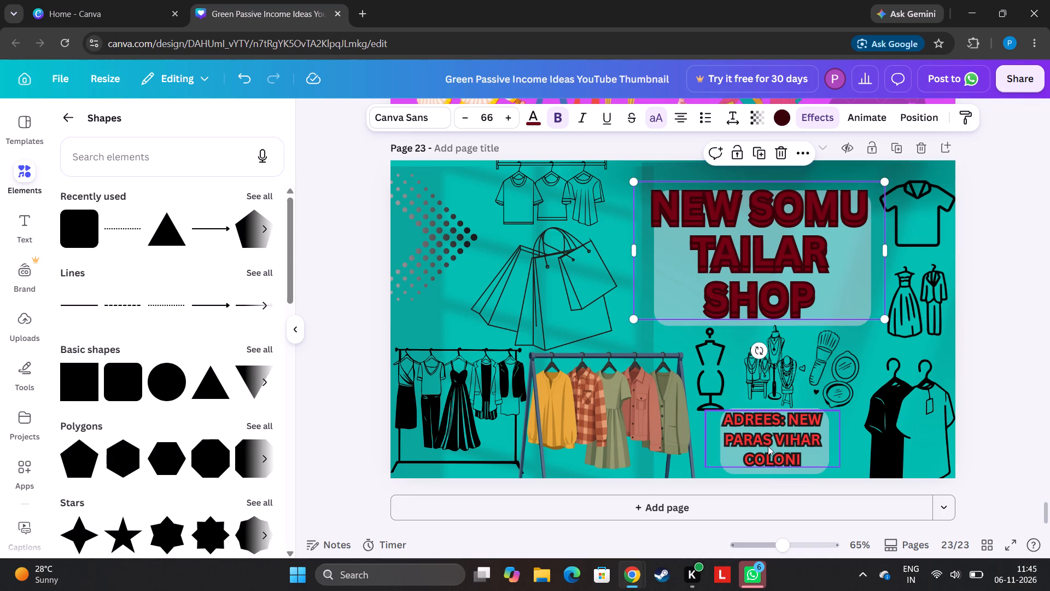
click(763, 489)
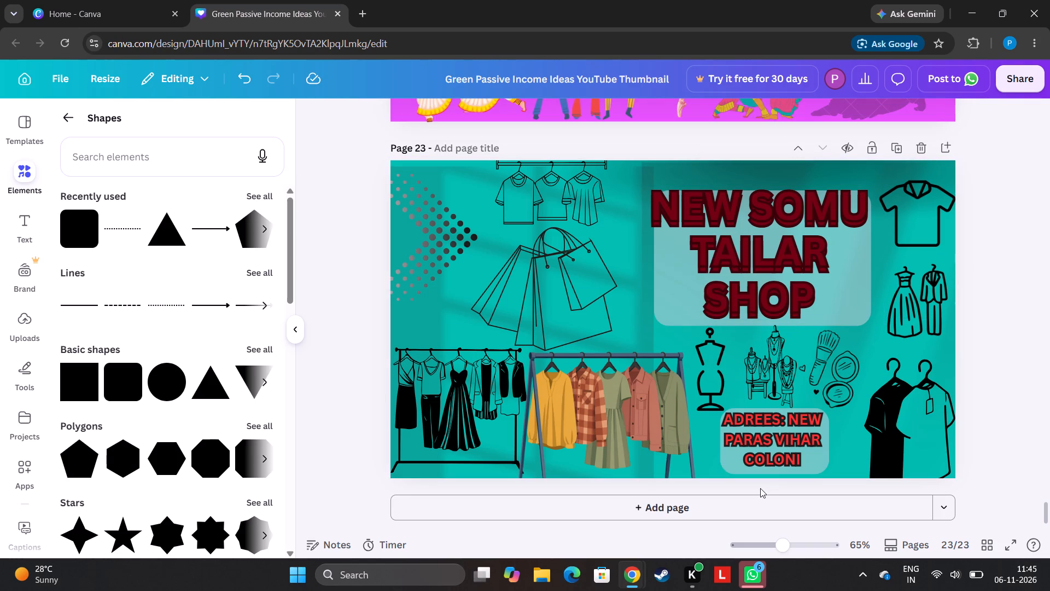
Add a new page after page 23.
click(759, 499)
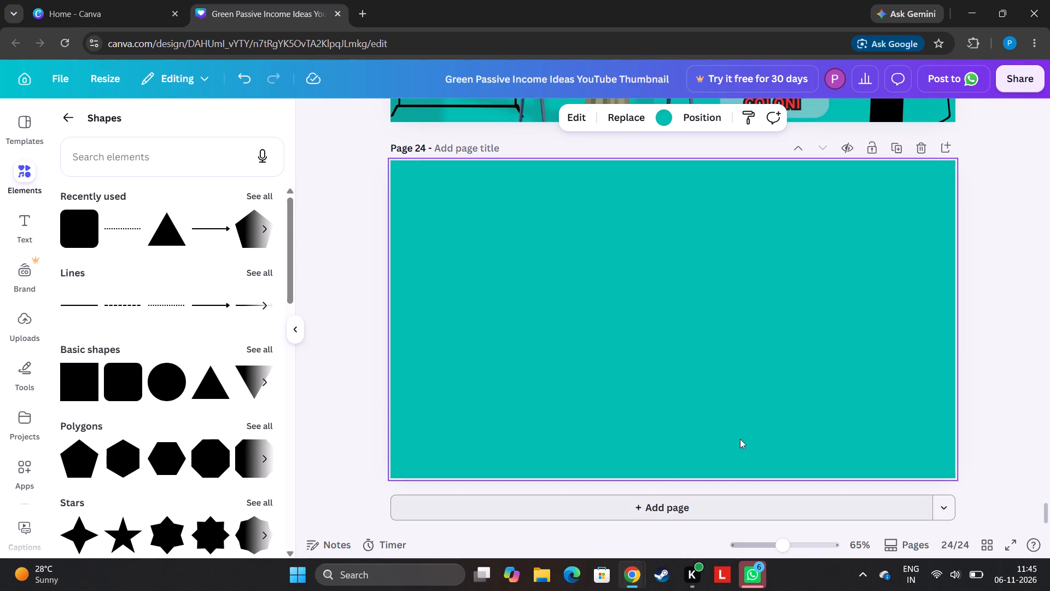